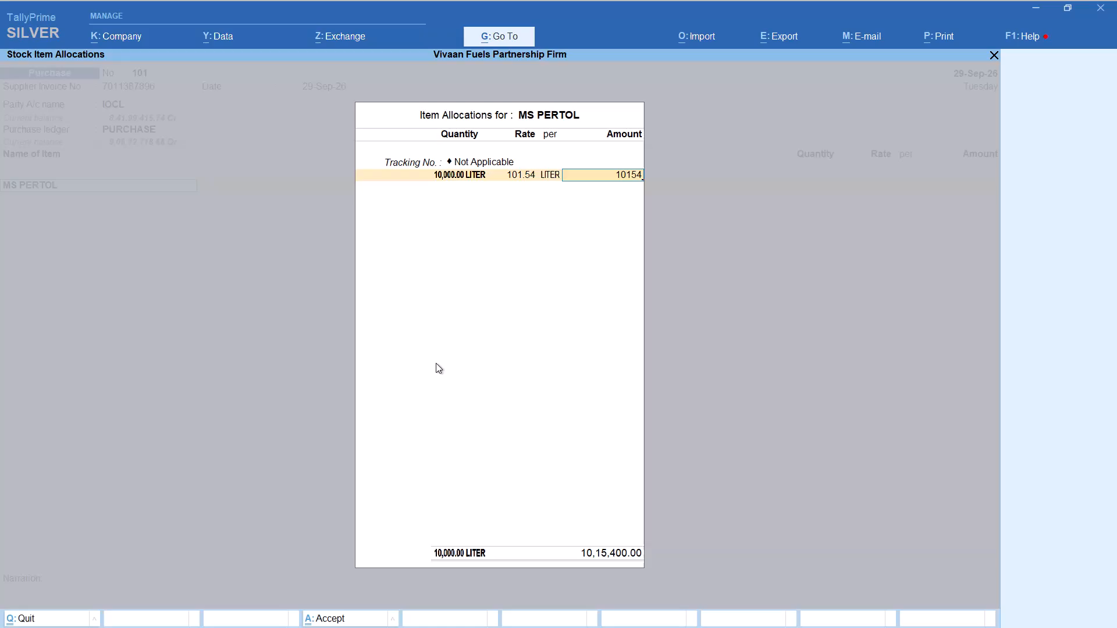
Complete the MS PERTOL line of the purchase voucher with an amount of 10,15,424.54.
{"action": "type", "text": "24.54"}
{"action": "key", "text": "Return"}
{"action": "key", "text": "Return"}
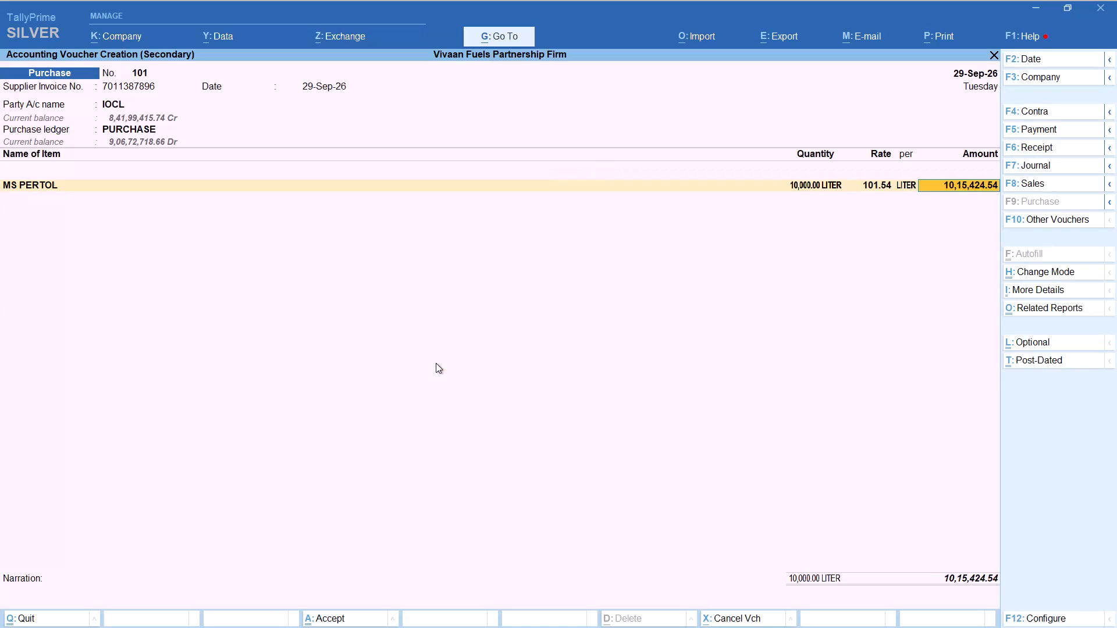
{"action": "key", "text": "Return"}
Add the HSD item with 10,000 litres at the 98.16 rate and an amount of 9,81,563.08.
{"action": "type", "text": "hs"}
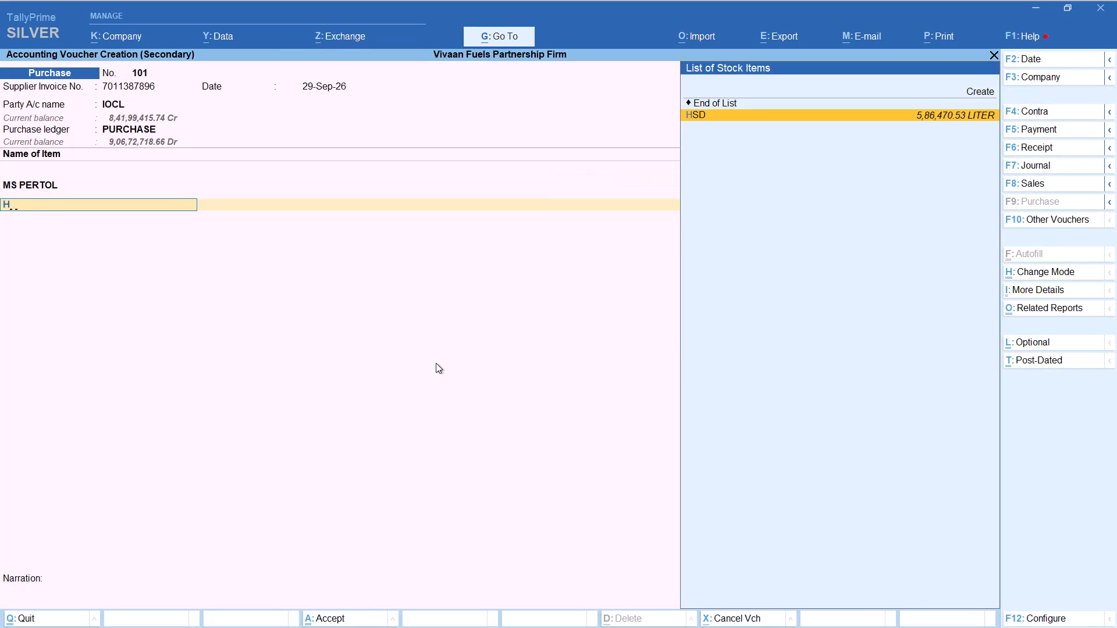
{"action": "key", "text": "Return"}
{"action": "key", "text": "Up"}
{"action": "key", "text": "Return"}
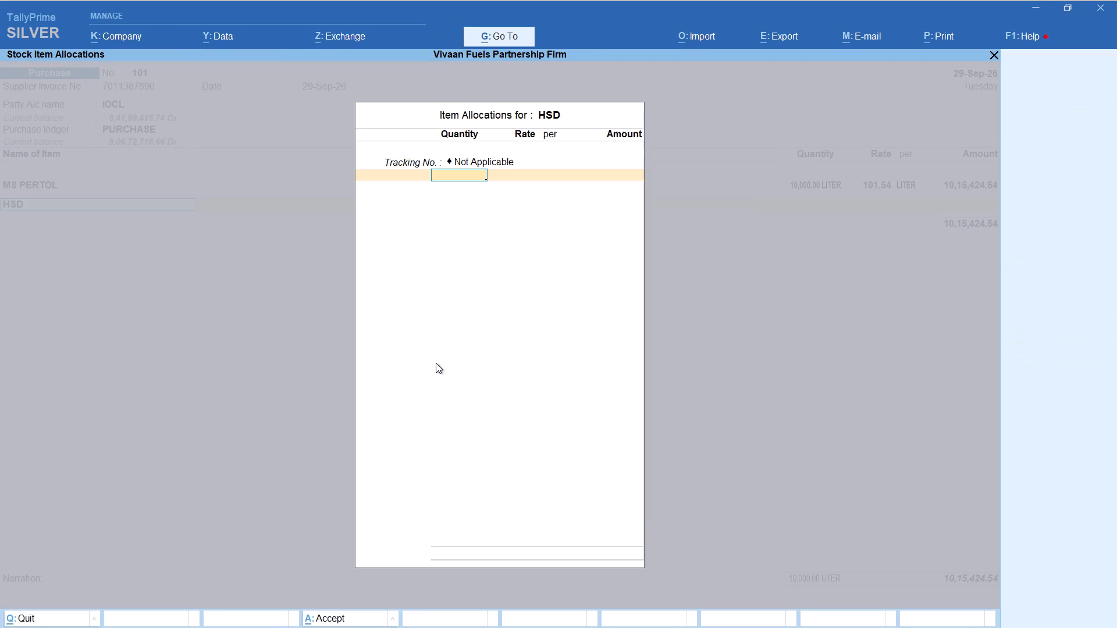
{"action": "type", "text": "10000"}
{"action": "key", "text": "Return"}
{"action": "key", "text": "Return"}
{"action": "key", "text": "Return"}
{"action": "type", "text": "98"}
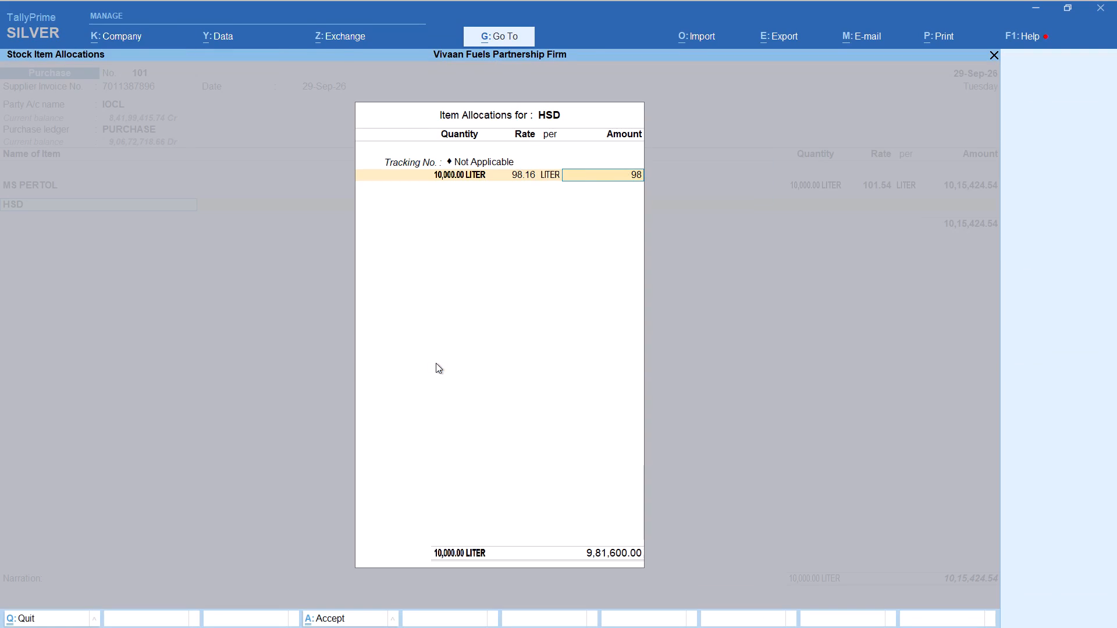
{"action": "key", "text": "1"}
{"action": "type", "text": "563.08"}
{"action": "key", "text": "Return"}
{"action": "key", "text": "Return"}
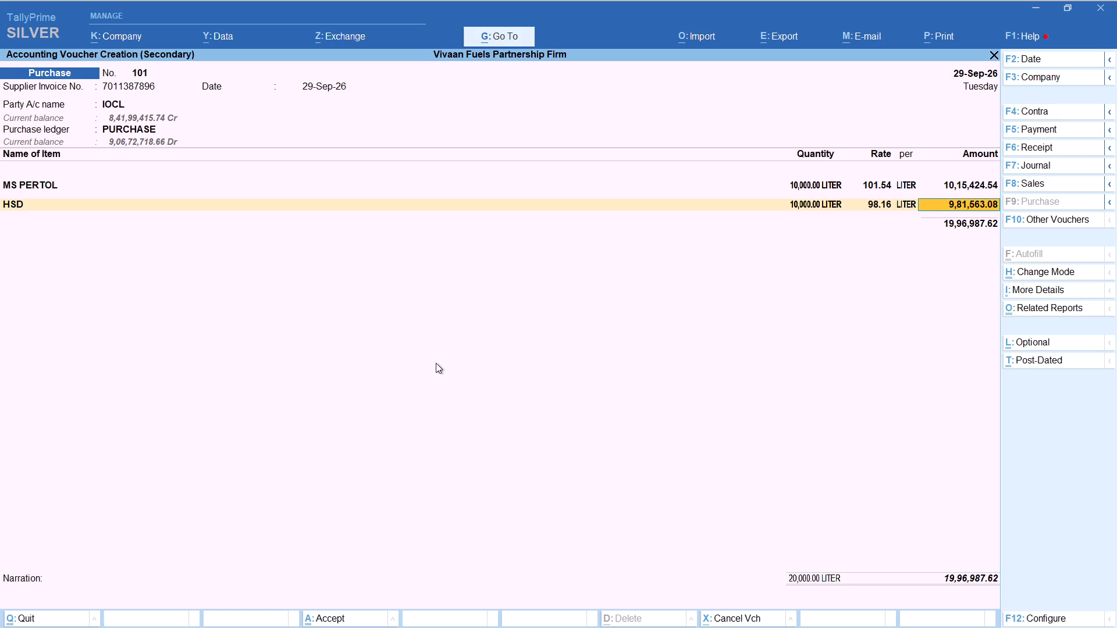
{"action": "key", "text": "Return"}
End the item list, add the Round Off ledger at 0.38, and save the purchase voucher.
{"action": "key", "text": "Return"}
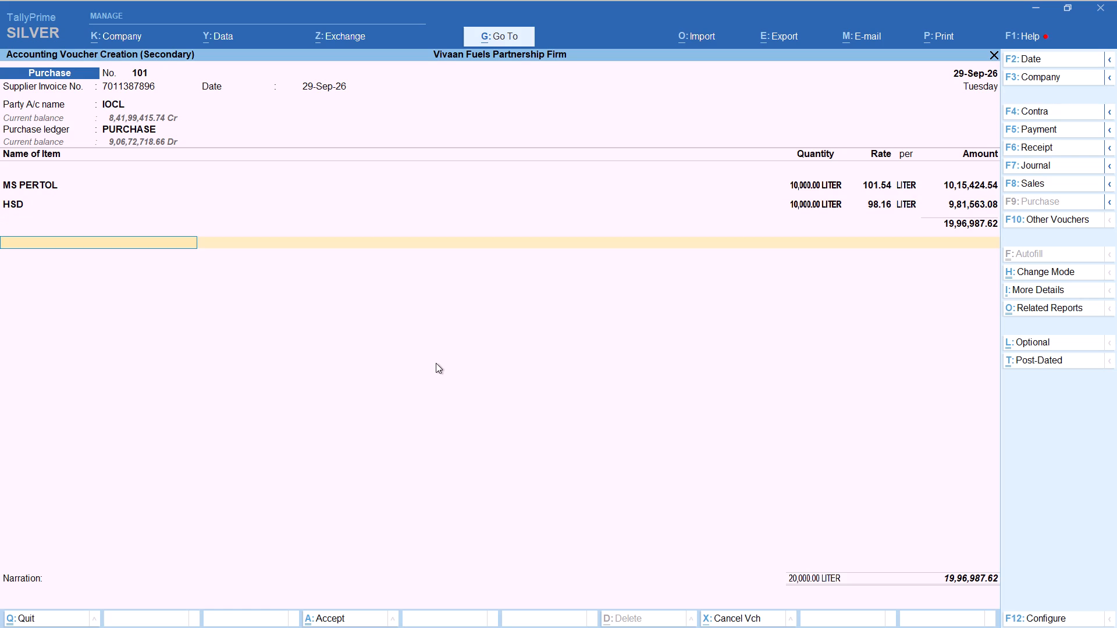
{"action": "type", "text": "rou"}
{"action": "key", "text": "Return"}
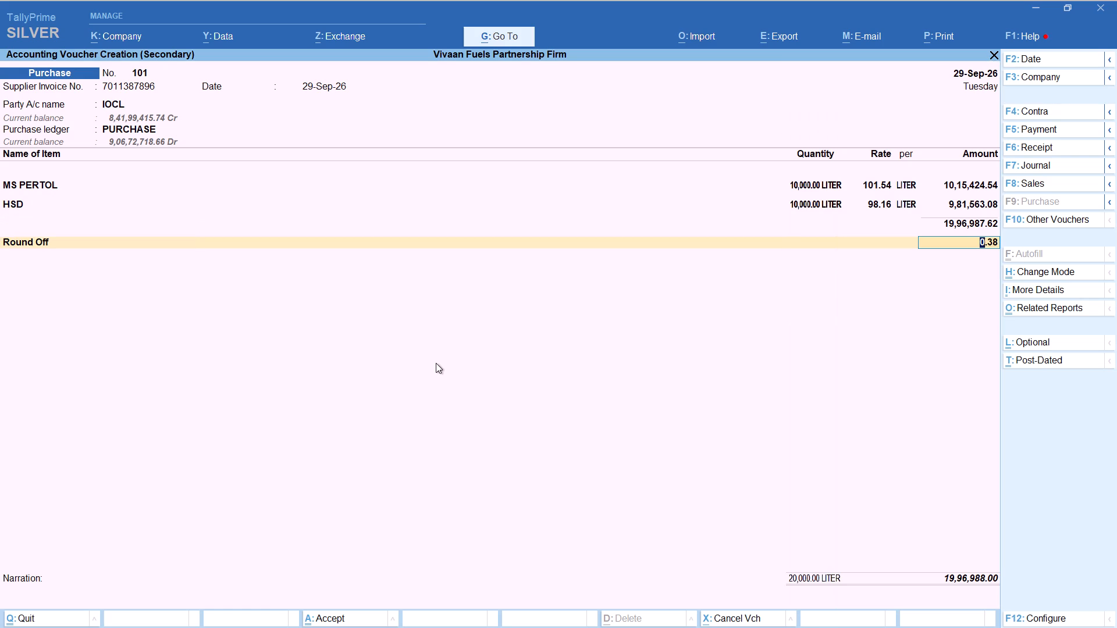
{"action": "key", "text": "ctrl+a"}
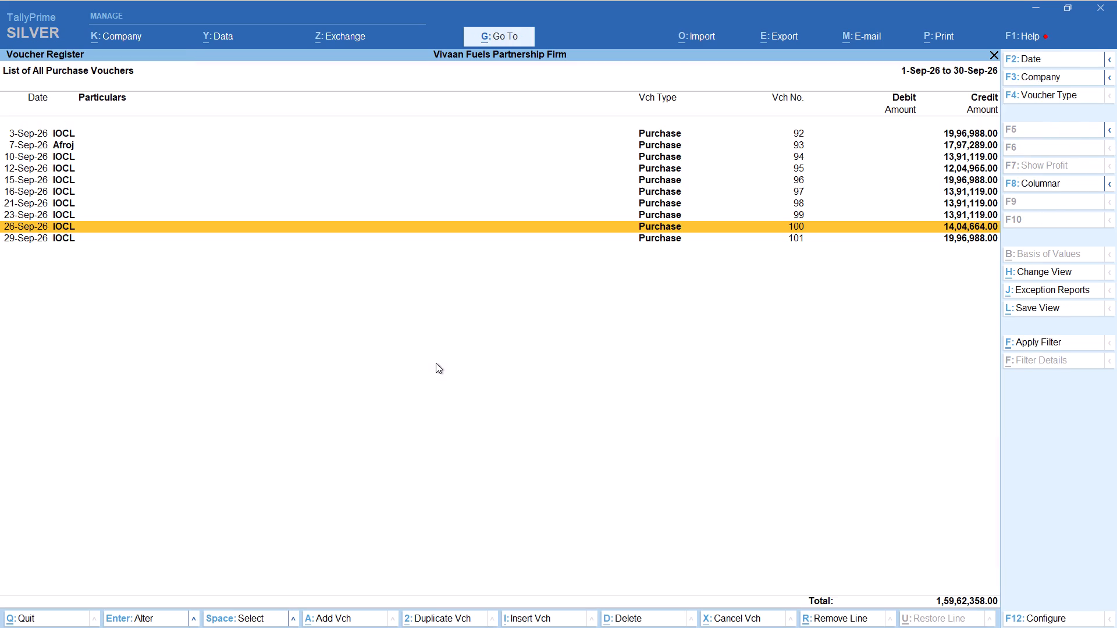
Leave the September voucher list and open the October list of purchase vouchers.
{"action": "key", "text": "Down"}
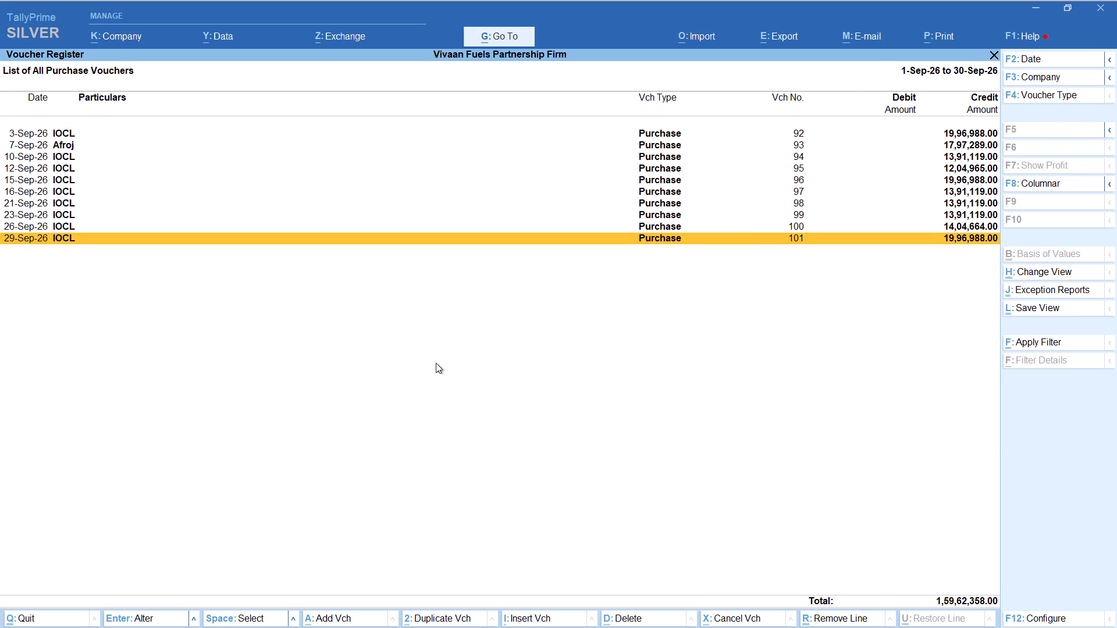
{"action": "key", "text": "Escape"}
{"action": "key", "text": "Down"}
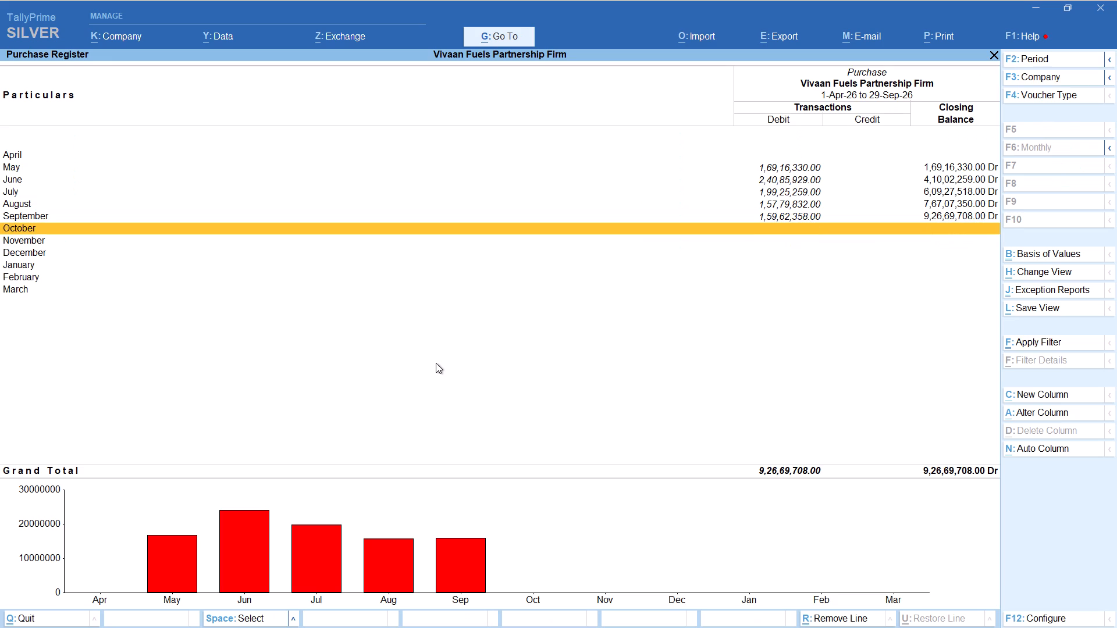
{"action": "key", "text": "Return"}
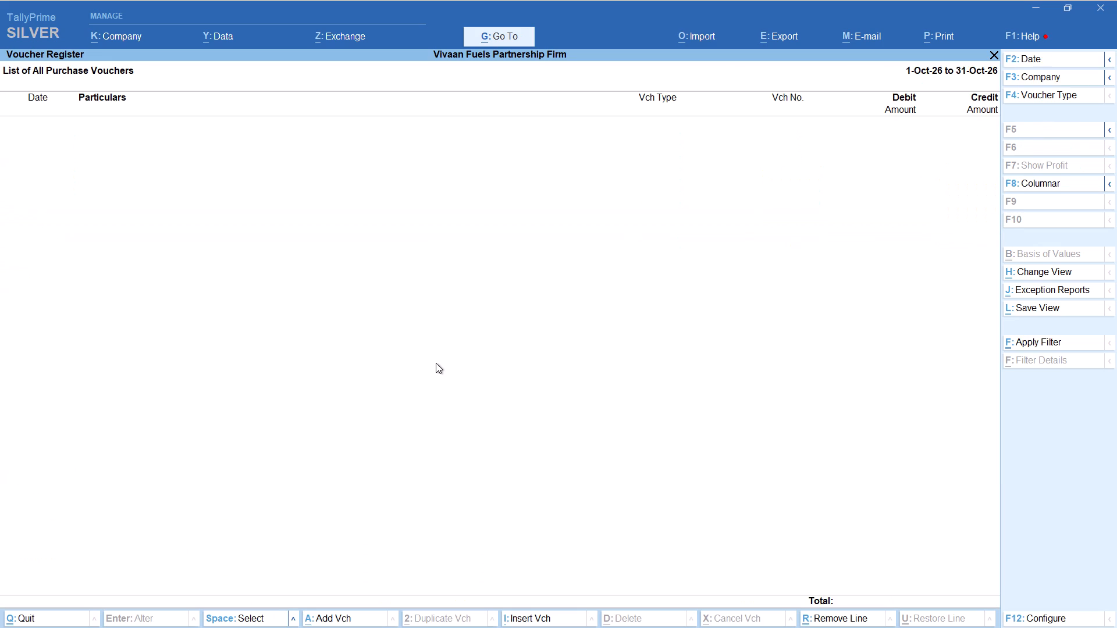
Create a new purchase voucher in Item Invoice mode and date it 3 October 2026.
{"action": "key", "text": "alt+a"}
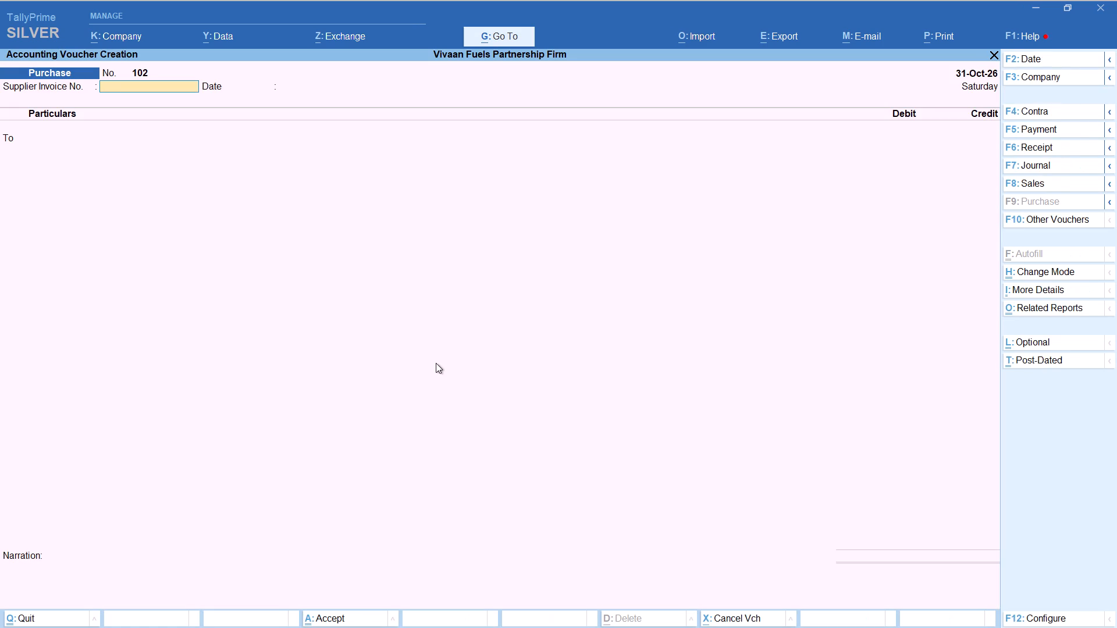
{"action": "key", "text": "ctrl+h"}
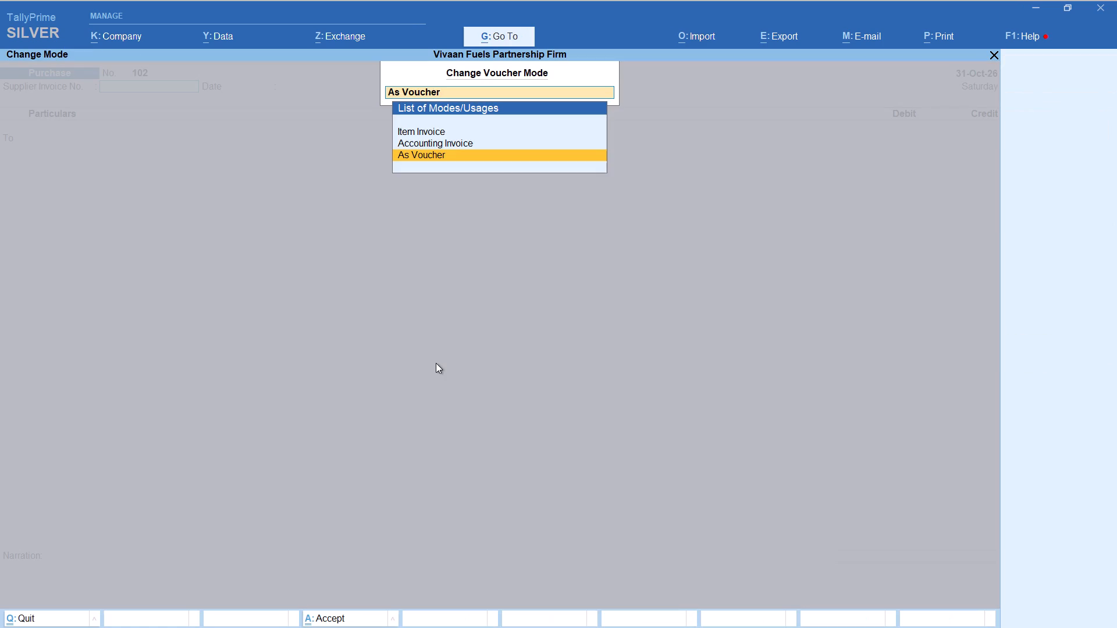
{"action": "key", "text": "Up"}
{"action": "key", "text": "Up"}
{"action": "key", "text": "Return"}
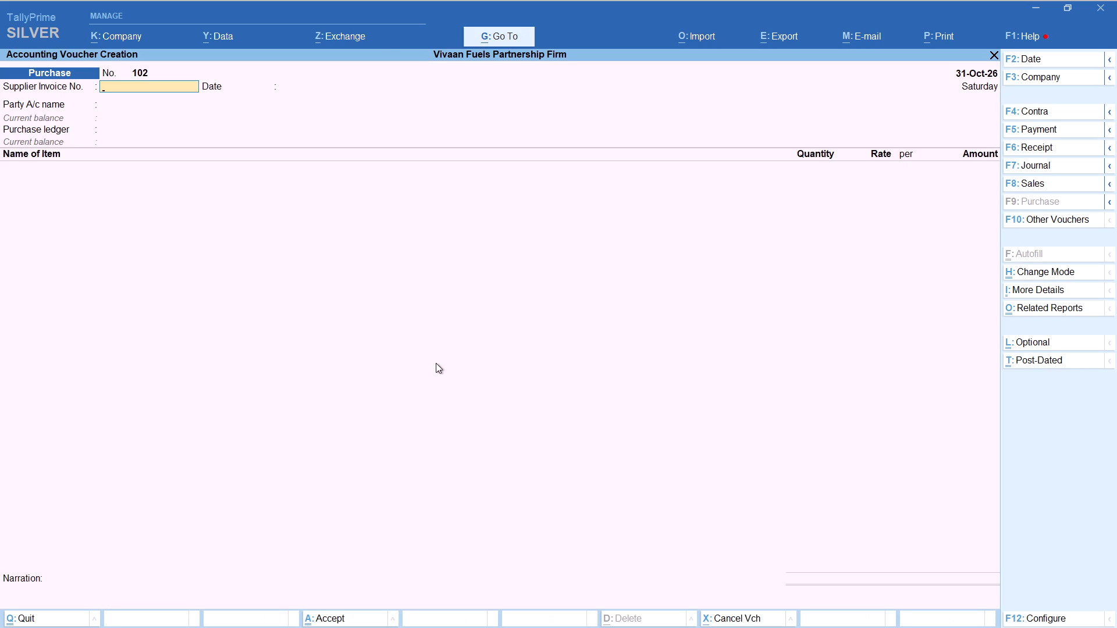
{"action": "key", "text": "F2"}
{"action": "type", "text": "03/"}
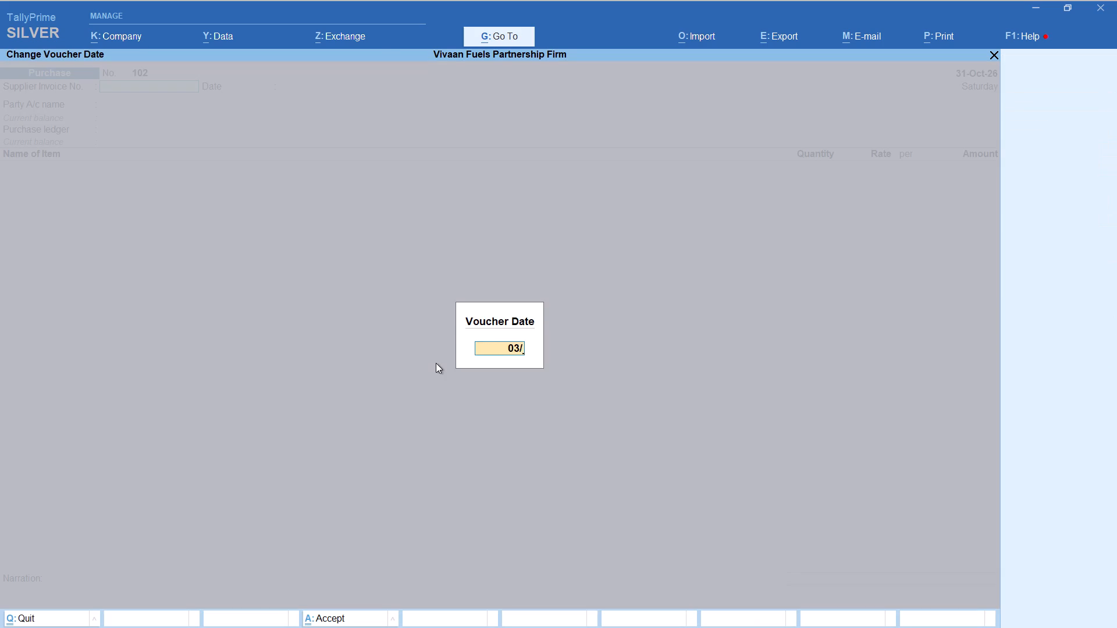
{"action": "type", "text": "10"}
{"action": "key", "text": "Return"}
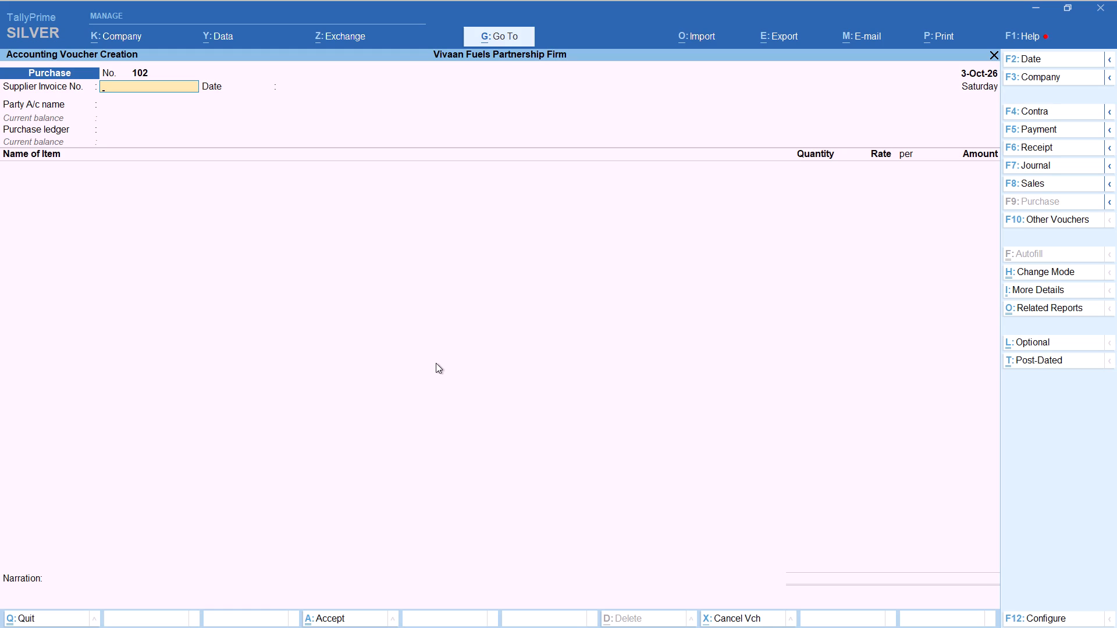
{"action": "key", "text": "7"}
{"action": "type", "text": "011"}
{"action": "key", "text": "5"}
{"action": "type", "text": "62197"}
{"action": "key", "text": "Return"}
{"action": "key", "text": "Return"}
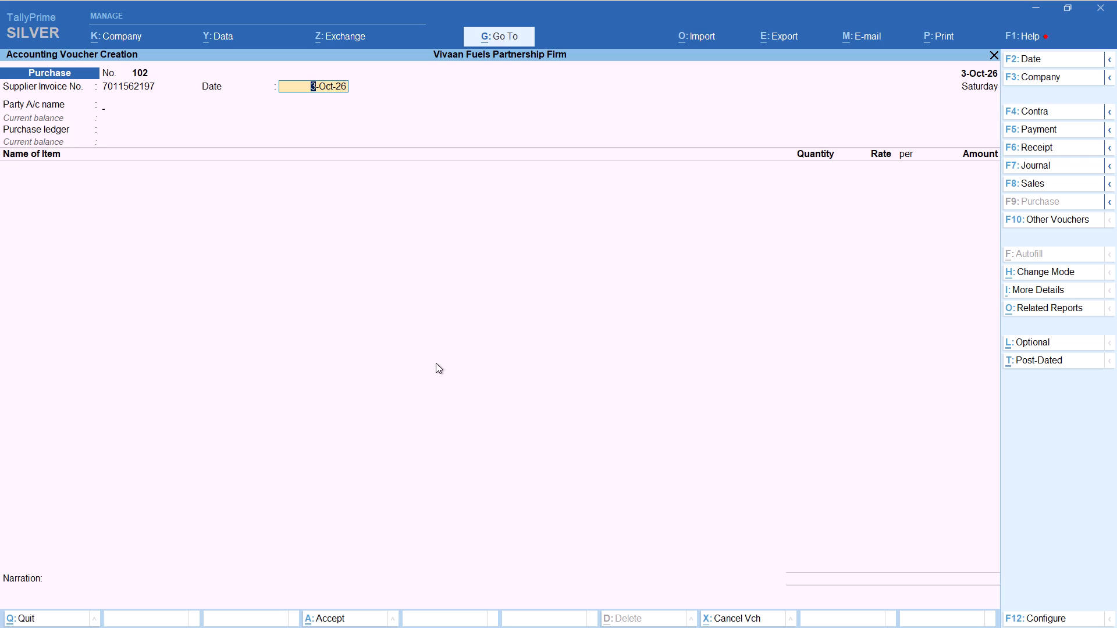
Set IOCL as the party, accept its default party details, and use the PURCHASE ledger.
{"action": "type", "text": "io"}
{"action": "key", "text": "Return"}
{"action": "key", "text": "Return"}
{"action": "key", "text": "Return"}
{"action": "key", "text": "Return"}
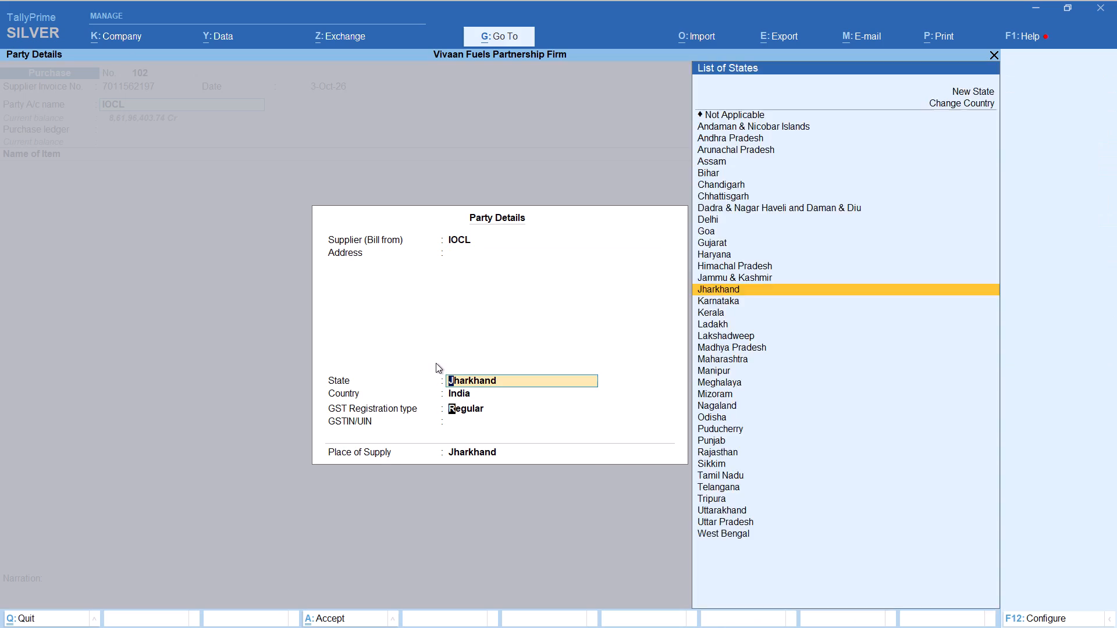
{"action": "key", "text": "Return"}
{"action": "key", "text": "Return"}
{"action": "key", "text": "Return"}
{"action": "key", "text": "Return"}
Add the MS PERTOL item with 5,000 litres at the 101.54 rate and an amount of 5,07,712.27.
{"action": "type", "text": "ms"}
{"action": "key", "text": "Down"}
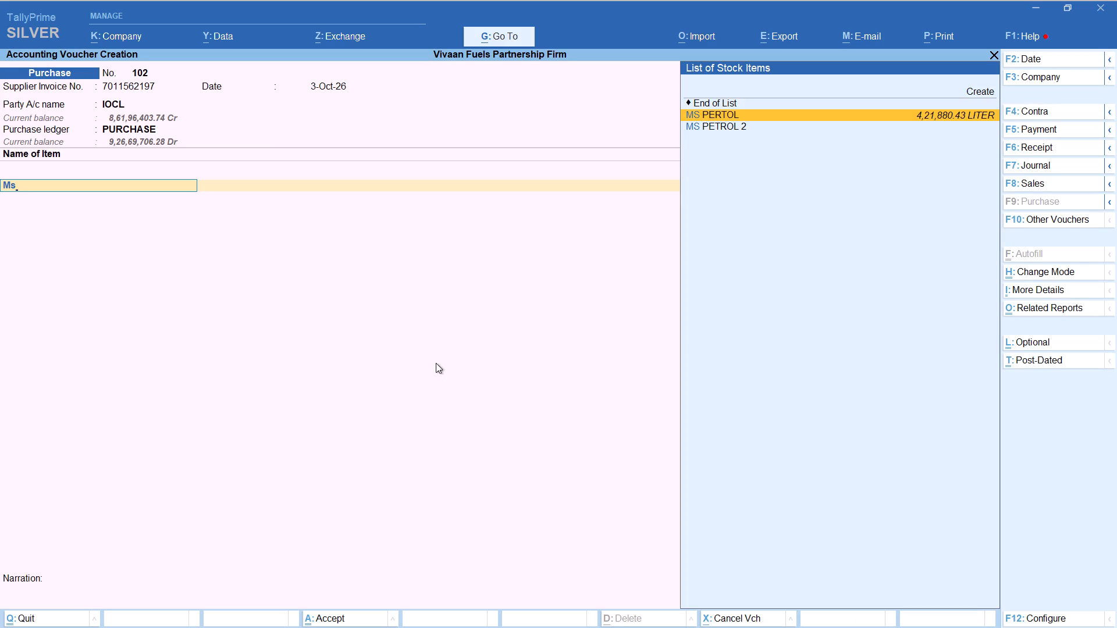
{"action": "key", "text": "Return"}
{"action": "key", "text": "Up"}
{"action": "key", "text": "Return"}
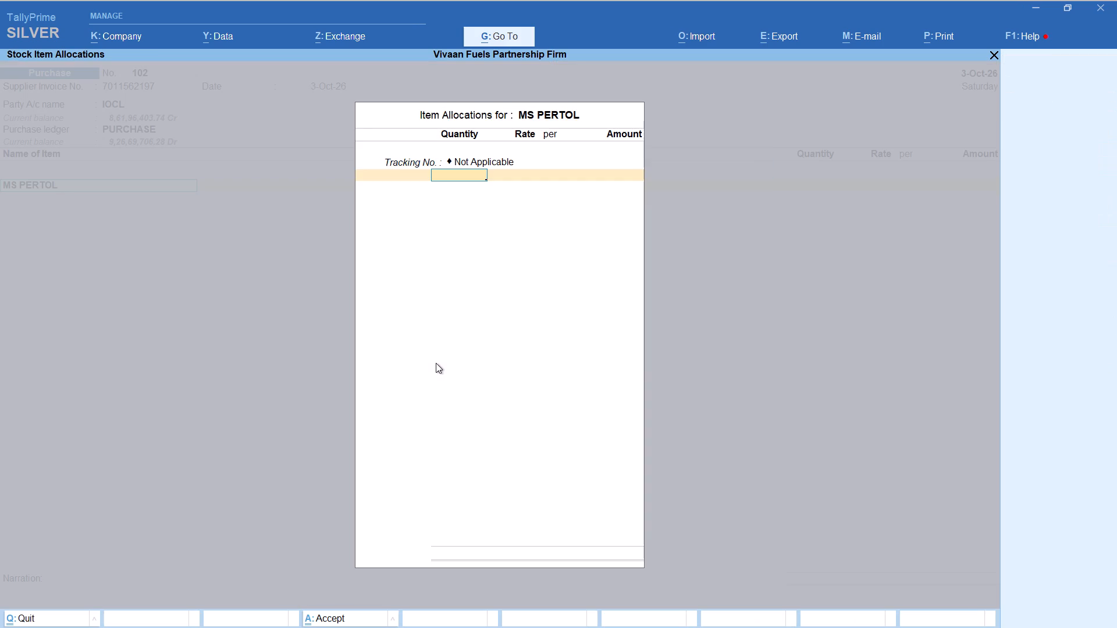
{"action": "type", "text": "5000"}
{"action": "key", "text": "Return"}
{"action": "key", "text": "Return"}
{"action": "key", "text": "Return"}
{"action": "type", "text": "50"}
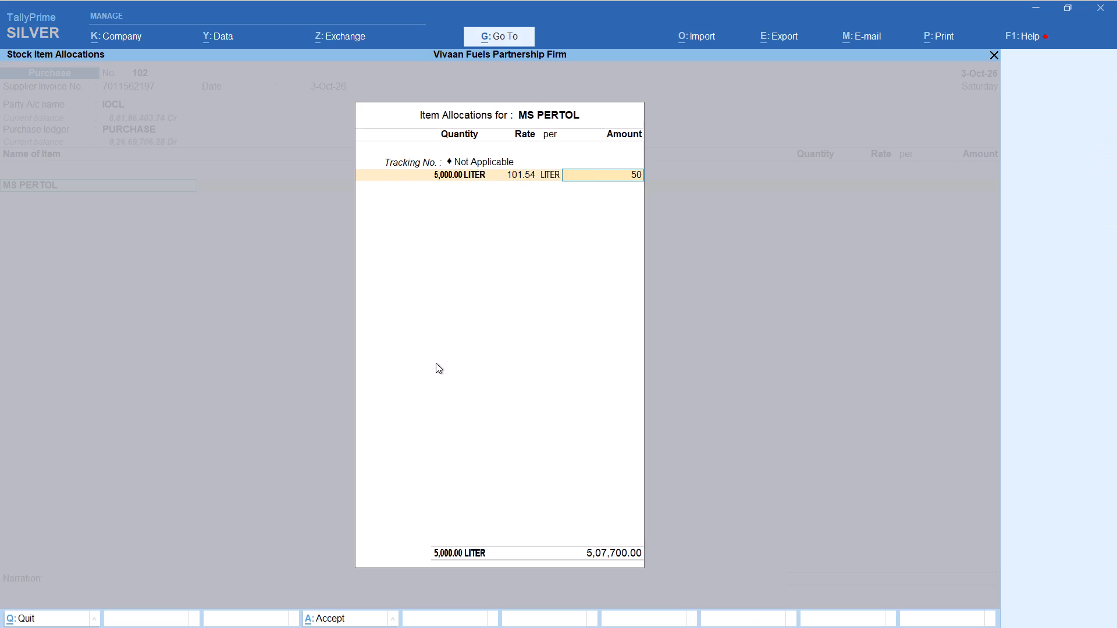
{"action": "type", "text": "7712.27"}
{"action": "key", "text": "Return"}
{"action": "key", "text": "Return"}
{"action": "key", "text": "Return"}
Add the HSD item with 9,000 litres at the 98.16 rate and an amount of 8,83,406.77.
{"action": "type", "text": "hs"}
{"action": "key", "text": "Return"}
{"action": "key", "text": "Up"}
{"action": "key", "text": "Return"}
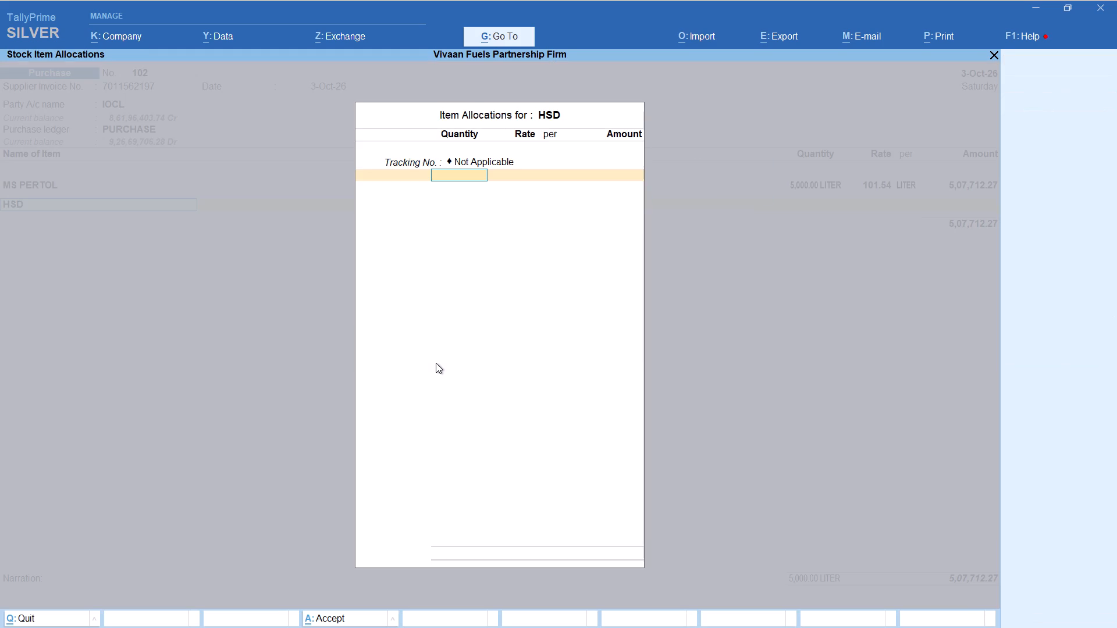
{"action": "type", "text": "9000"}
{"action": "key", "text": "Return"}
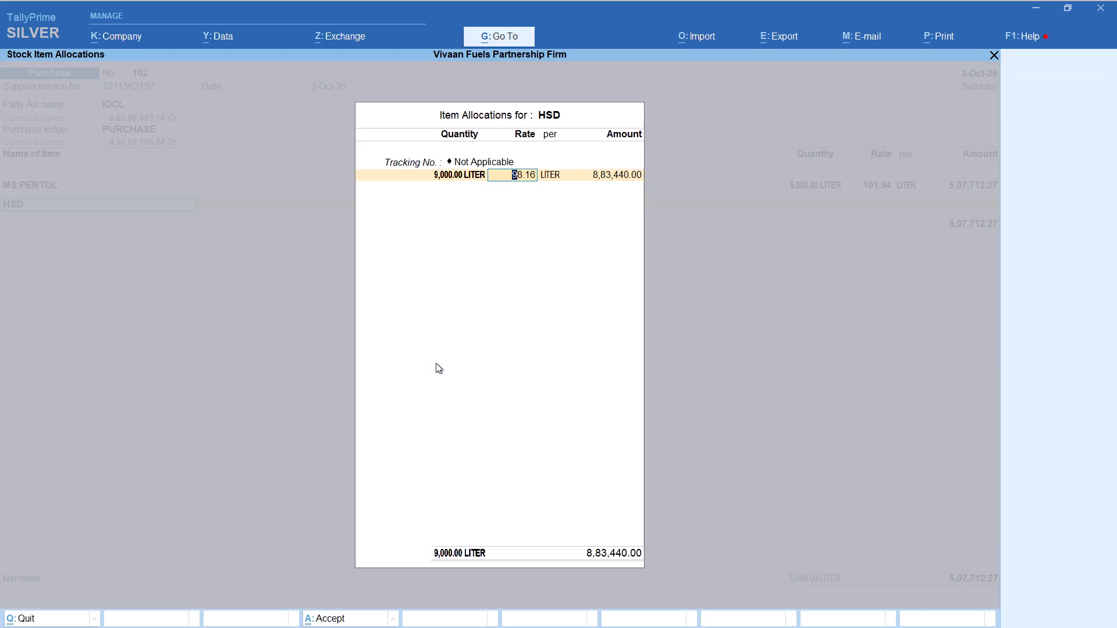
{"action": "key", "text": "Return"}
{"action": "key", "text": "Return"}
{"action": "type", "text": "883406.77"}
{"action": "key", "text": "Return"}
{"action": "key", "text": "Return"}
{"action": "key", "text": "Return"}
End the item list, add the Round Off ledger at -0.04, and save the purchase voucher.
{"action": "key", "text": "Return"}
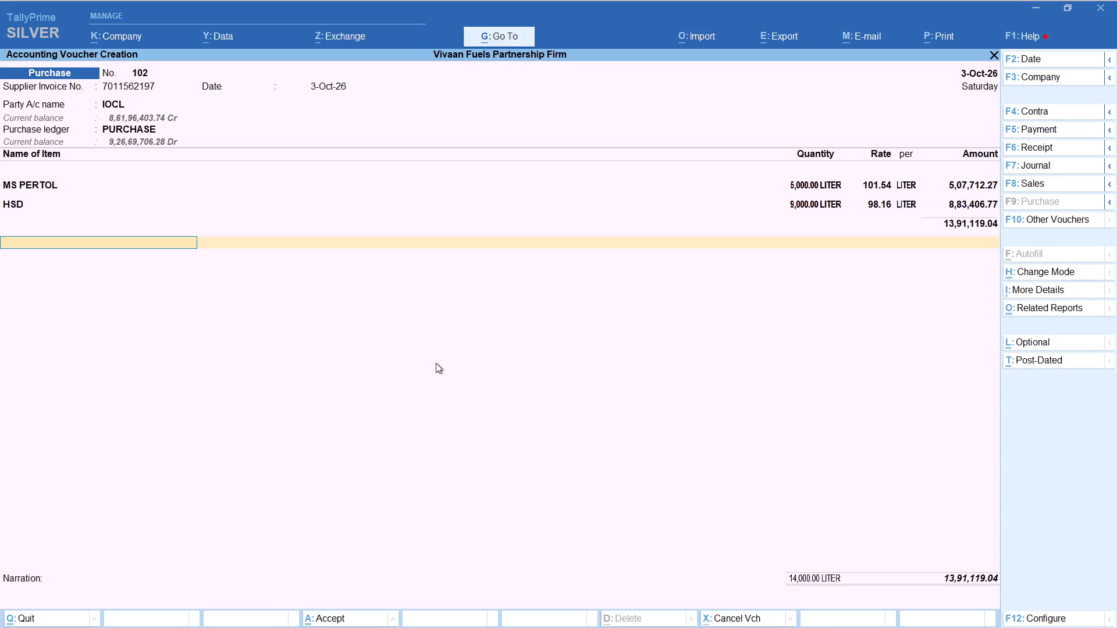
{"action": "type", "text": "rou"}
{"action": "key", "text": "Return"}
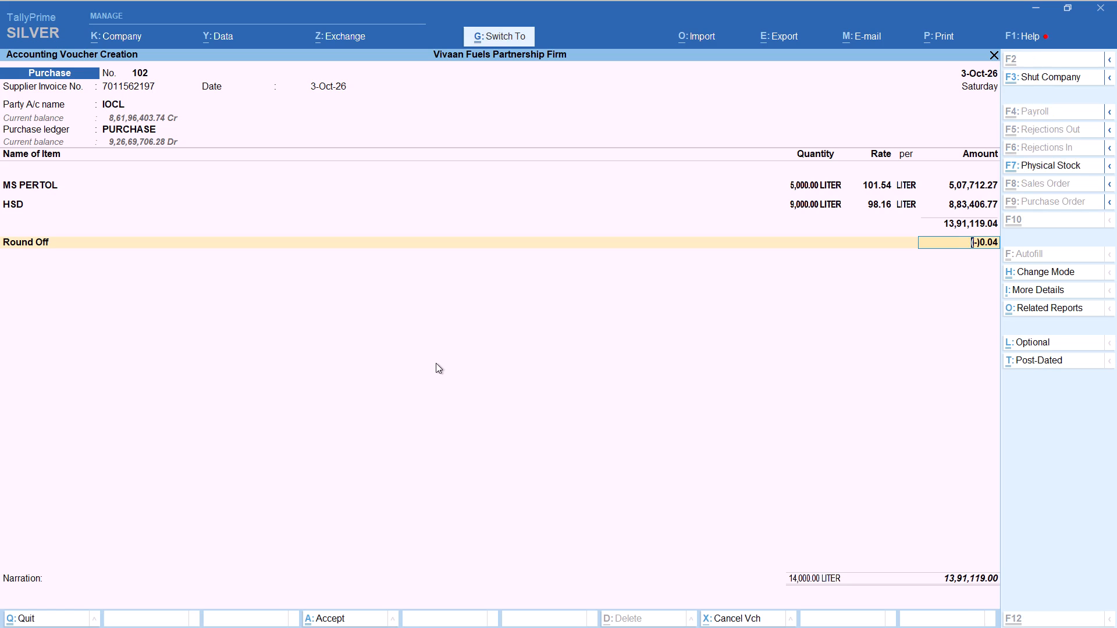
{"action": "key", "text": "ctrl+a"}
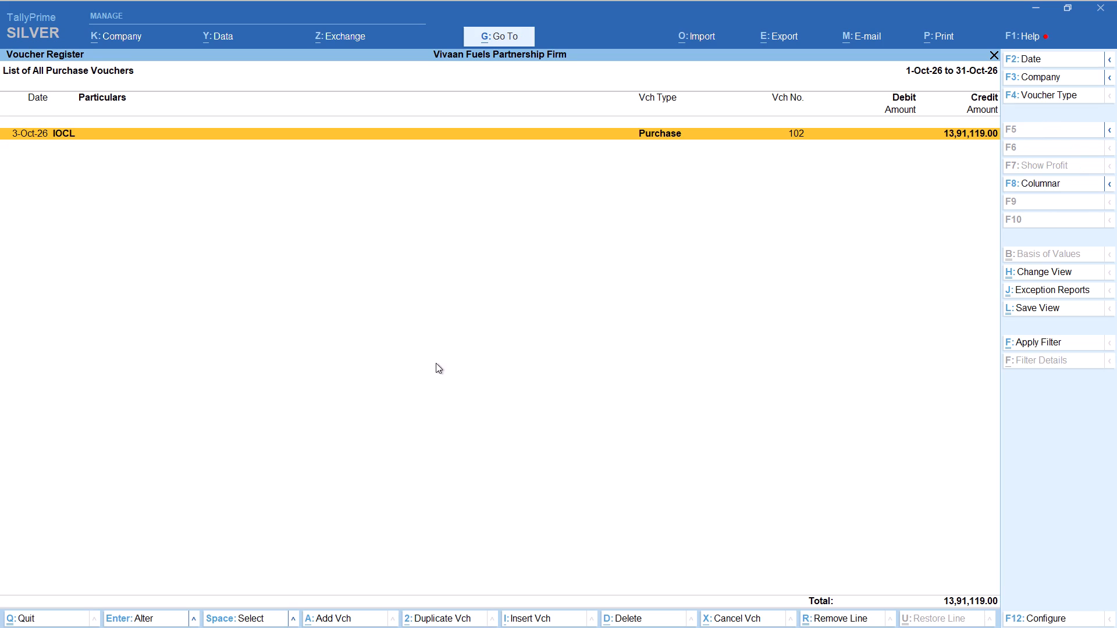
Start another purchase voucher for October and open its voucher date for editing.
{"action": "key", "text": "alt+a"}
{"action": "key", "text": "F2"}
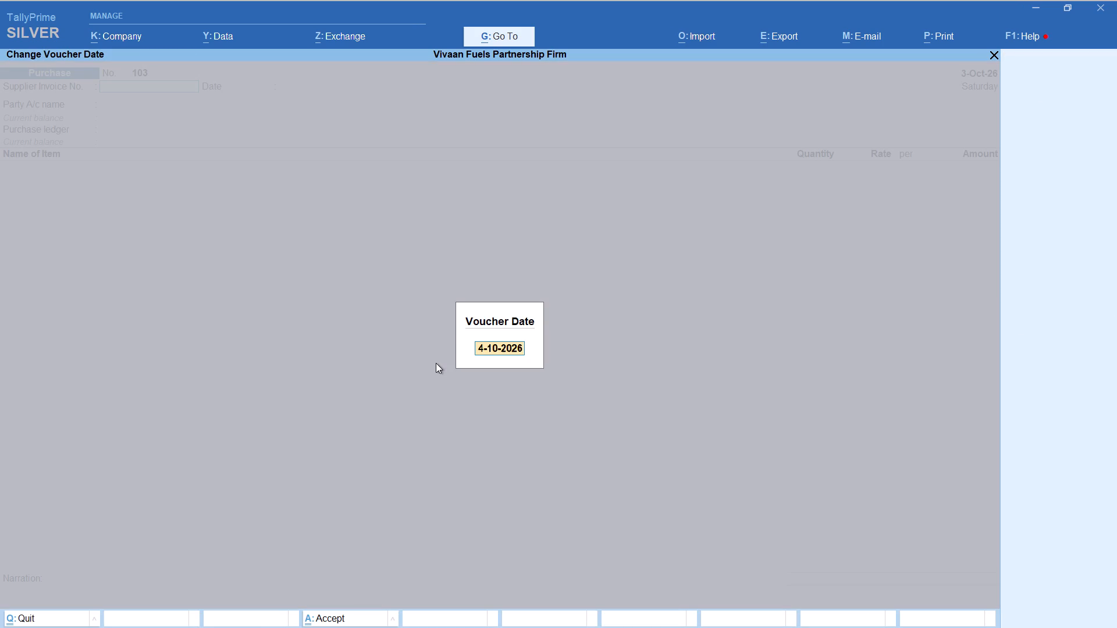
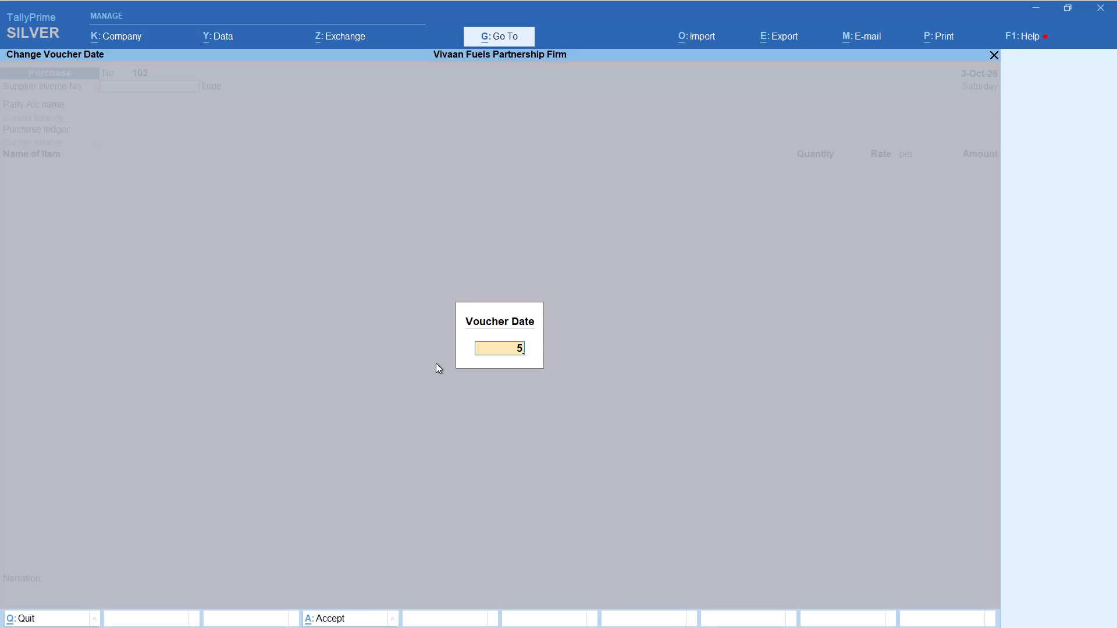
{"action": "key", "text": "Return"}
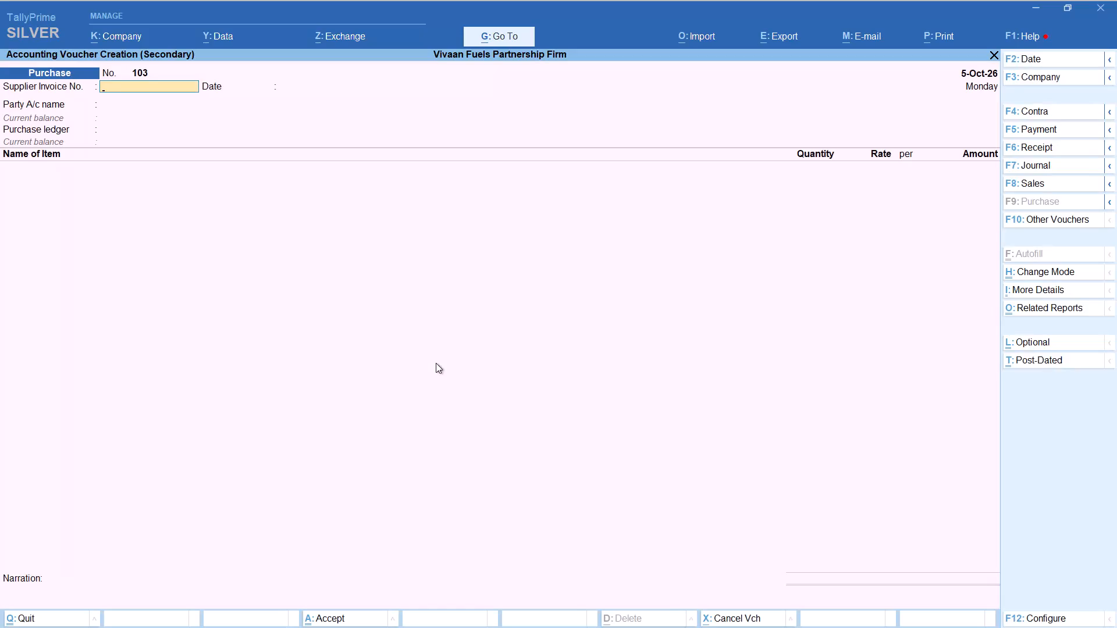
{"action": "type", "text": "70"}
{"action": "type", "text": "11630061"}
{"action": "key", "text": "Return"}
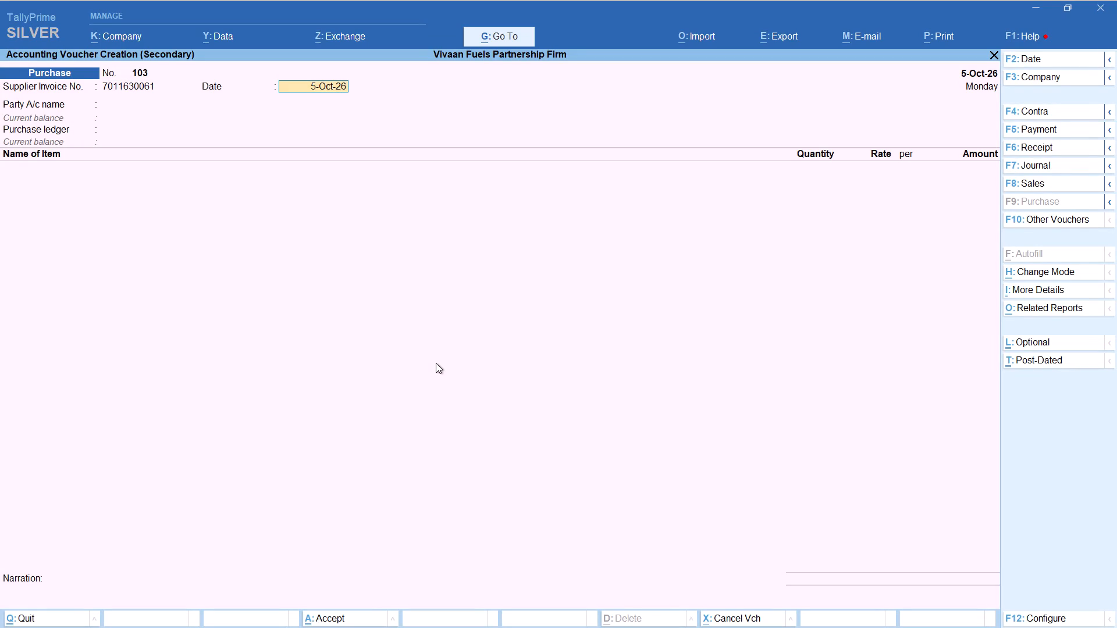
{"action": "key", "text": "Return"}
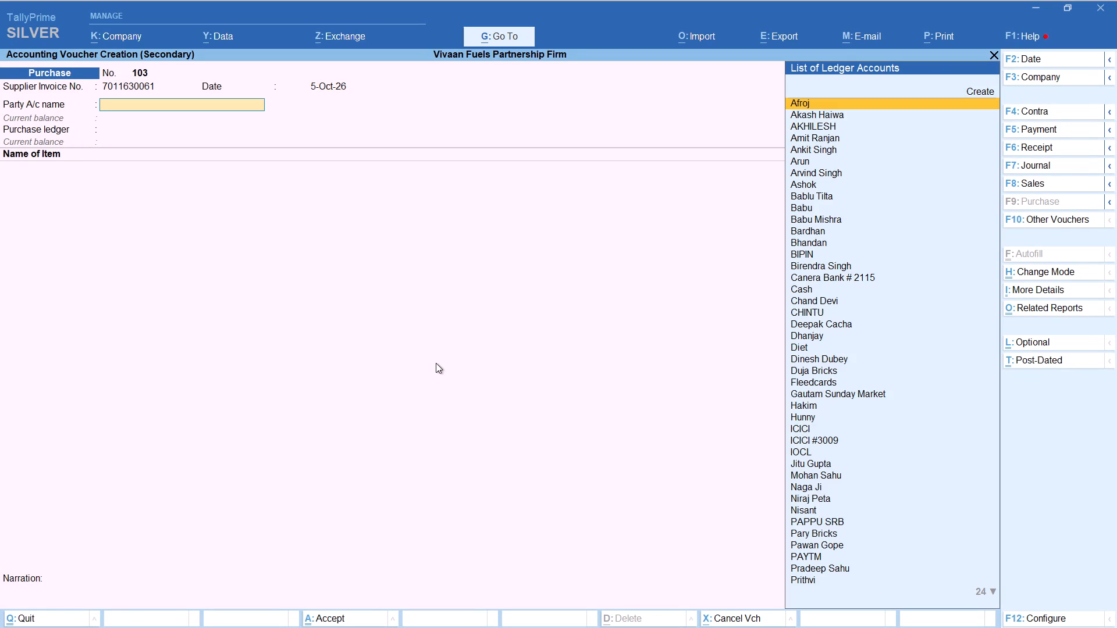
Choose IOCL as the party, accept its party details, and select PURCHASE as the purchase ledger.
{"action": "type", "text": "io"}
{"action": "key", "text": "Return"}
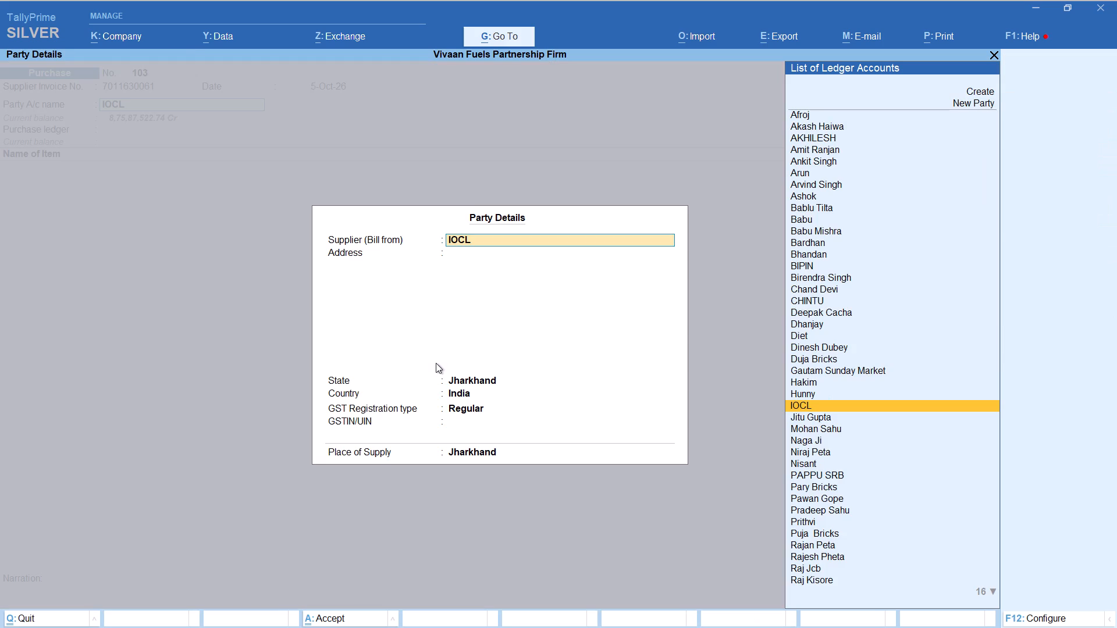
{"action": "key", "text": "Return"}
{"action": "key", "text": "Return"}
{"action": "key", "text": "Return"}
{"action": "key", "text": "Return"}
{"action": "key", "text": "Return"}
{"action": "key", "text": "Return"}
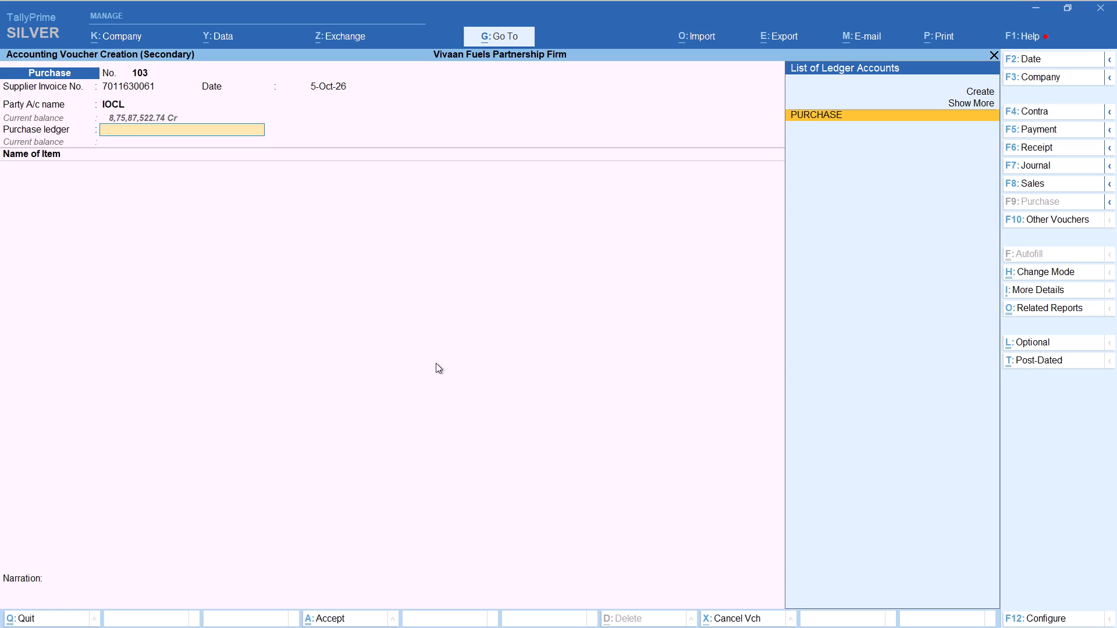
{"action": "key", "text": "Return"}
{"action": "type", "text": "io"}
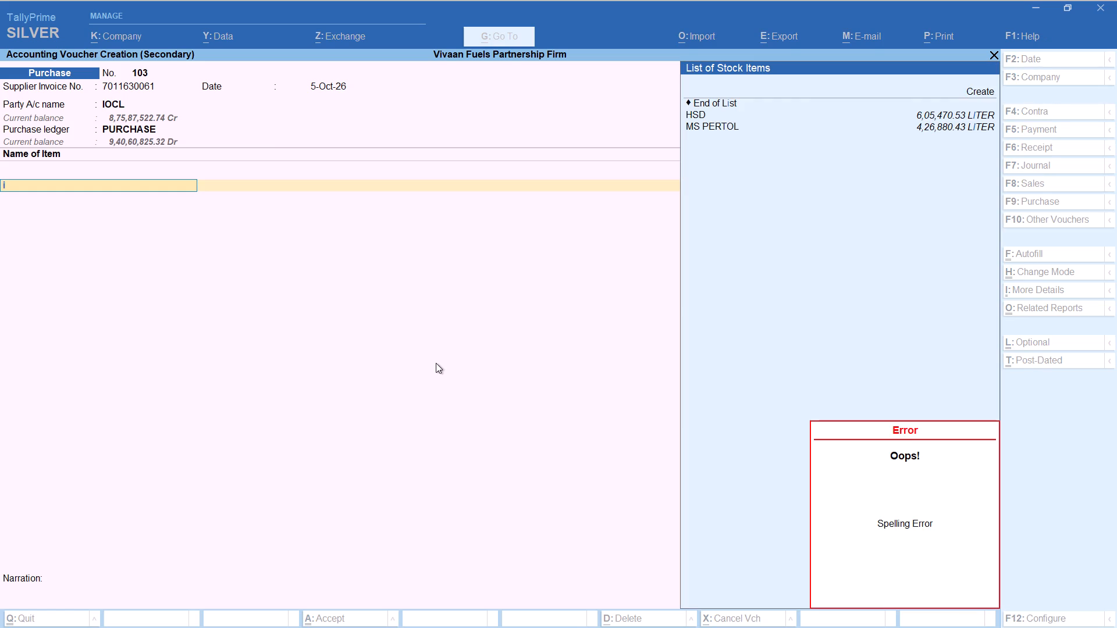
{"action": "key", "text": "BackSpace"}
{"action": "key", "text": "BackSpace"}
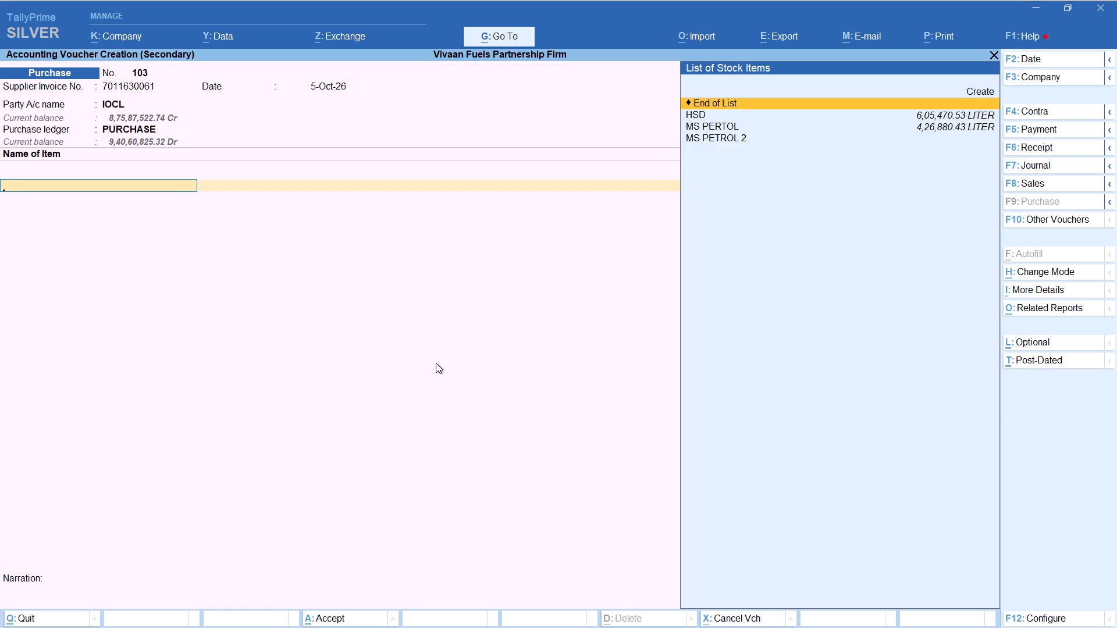
Add the MS PERTOL item without a tracking number, with 5,000 litres at the 101.54 rate and an amount of 5,07,712.27.
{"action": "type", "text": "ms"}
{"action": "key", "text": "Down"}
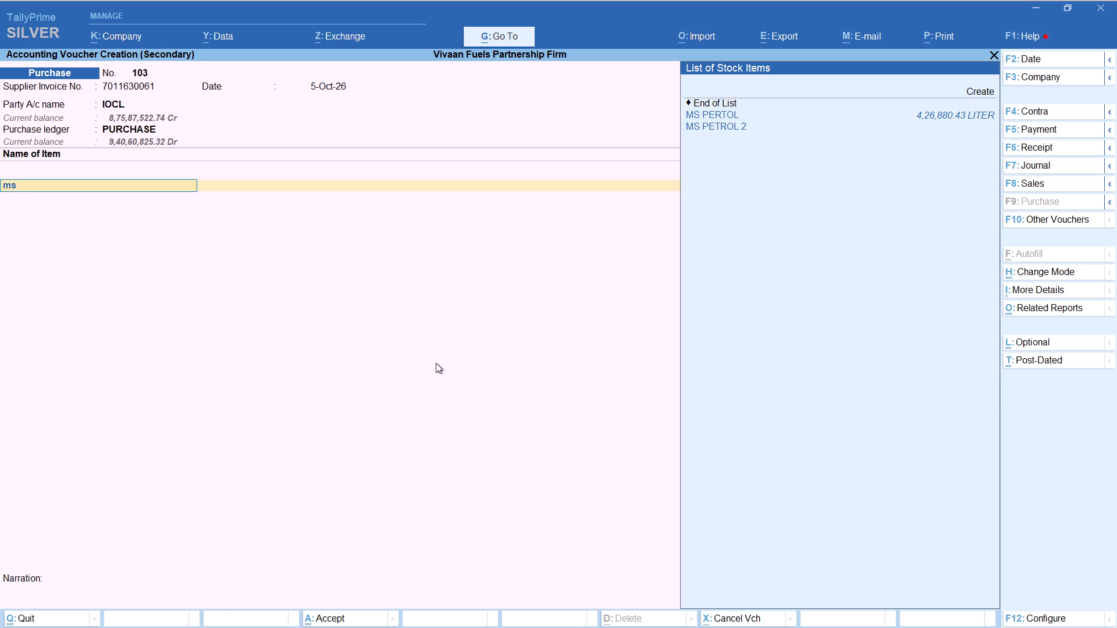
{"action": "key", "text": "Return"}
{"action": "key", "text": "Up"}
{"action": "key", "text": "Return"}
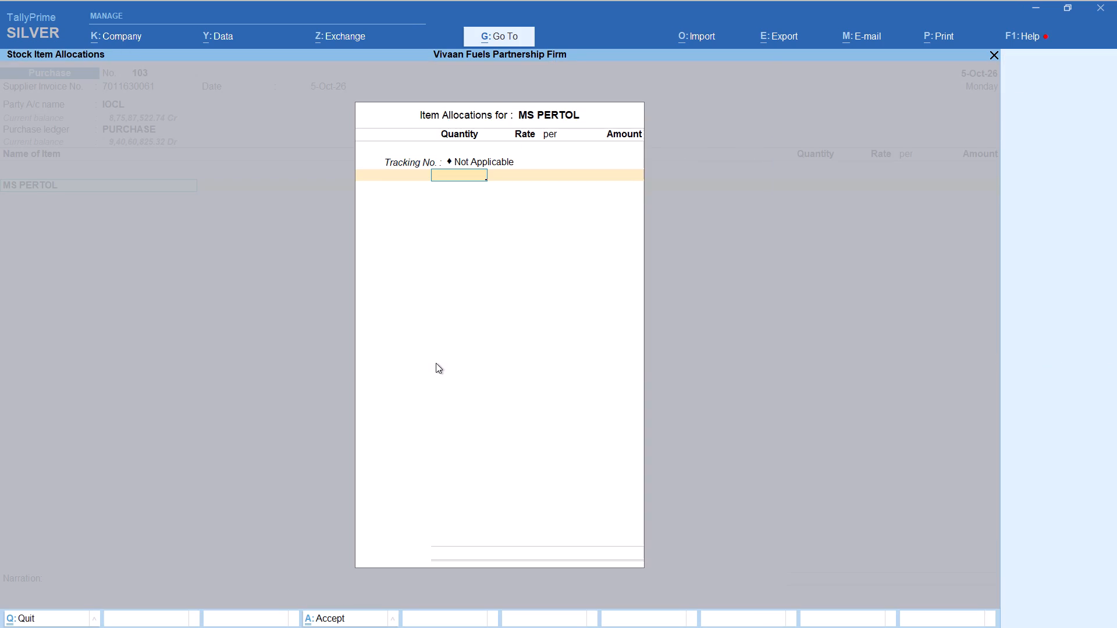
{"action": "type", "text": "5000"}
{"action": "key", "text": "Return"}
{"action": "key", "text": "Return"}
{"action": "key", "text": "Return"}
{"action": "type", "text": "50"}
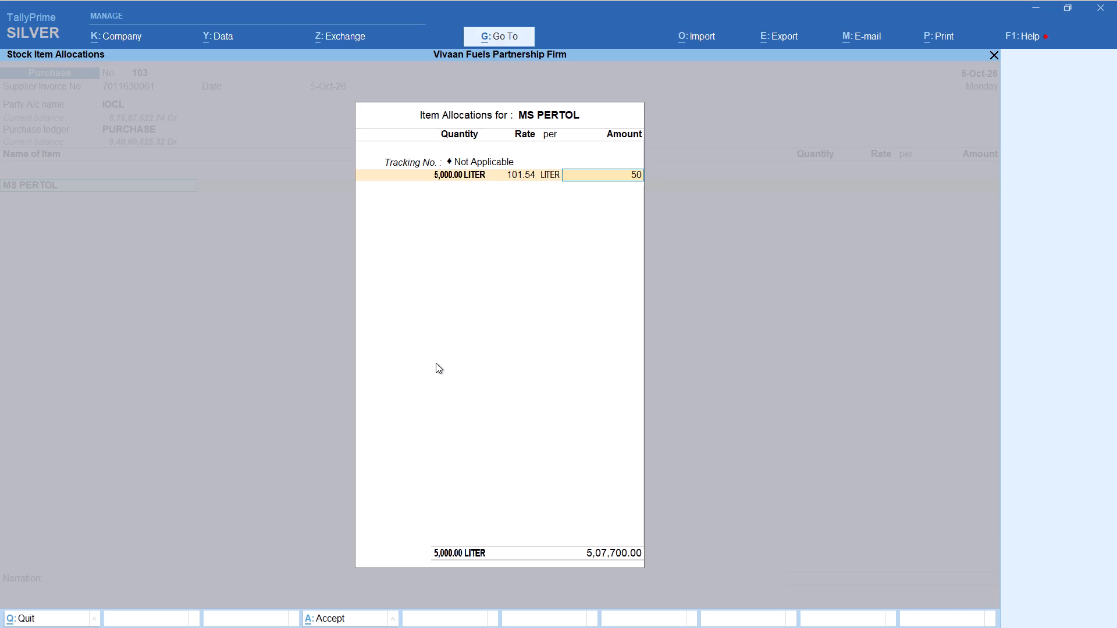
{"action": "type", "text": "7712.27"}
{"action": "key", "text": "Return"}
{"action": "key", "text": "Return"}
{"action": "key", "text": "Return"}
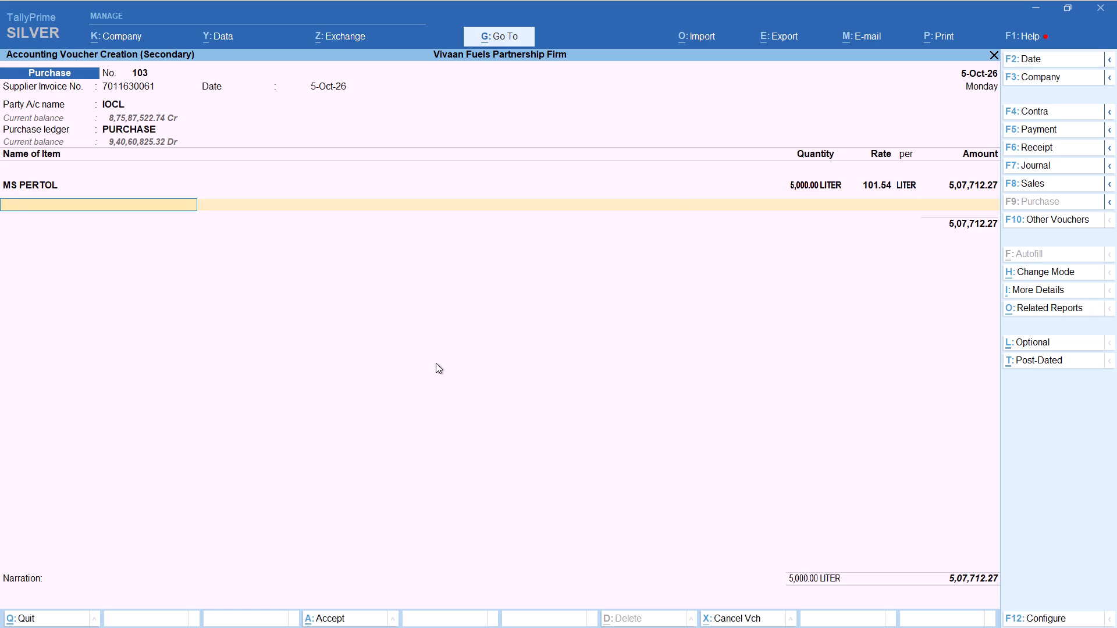
Add the HSD item without a tracking number, with 9,000 litres at the 98.16 rate and an amount of 8,83,406.77.
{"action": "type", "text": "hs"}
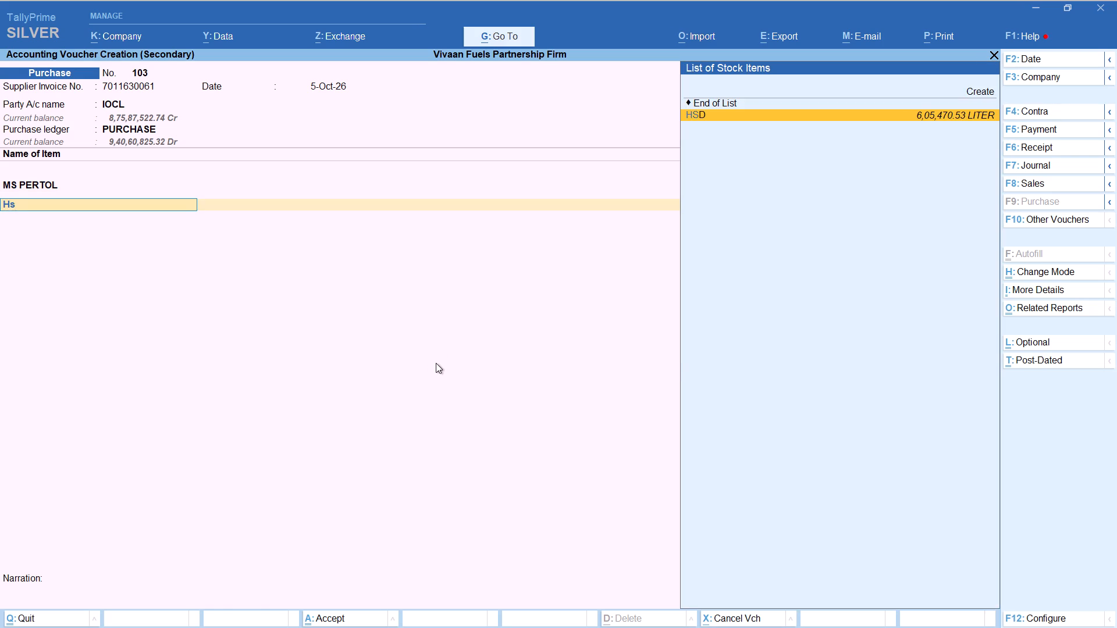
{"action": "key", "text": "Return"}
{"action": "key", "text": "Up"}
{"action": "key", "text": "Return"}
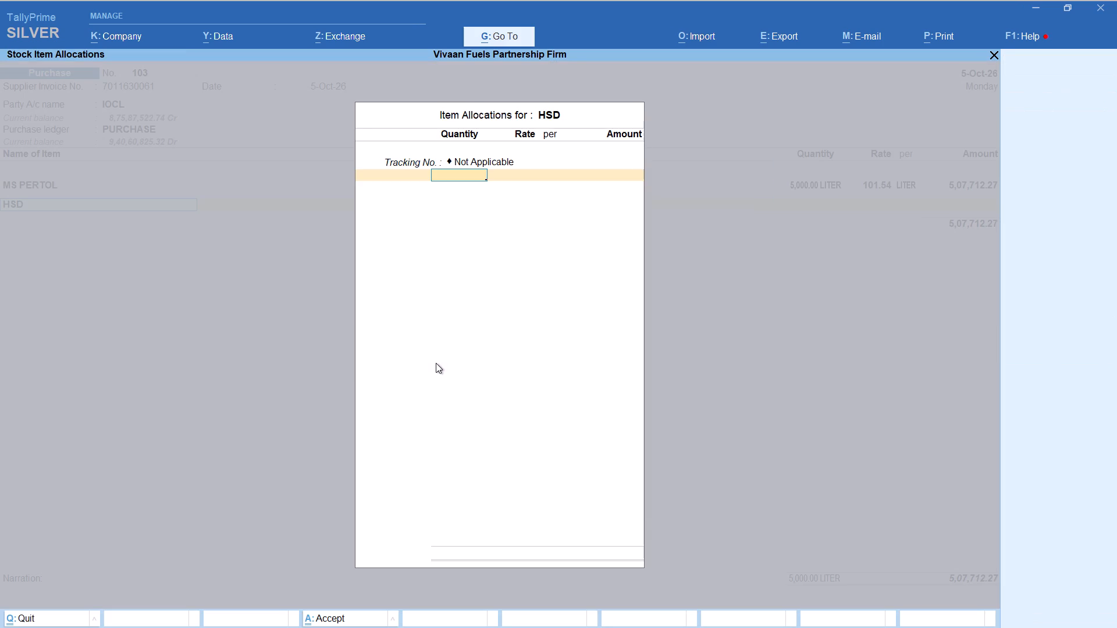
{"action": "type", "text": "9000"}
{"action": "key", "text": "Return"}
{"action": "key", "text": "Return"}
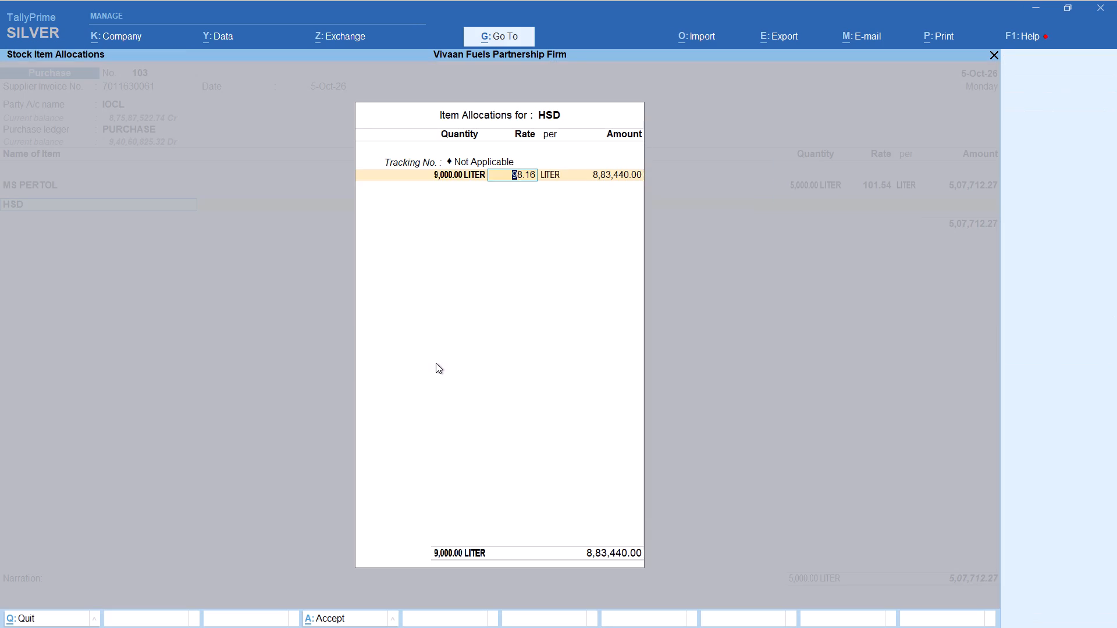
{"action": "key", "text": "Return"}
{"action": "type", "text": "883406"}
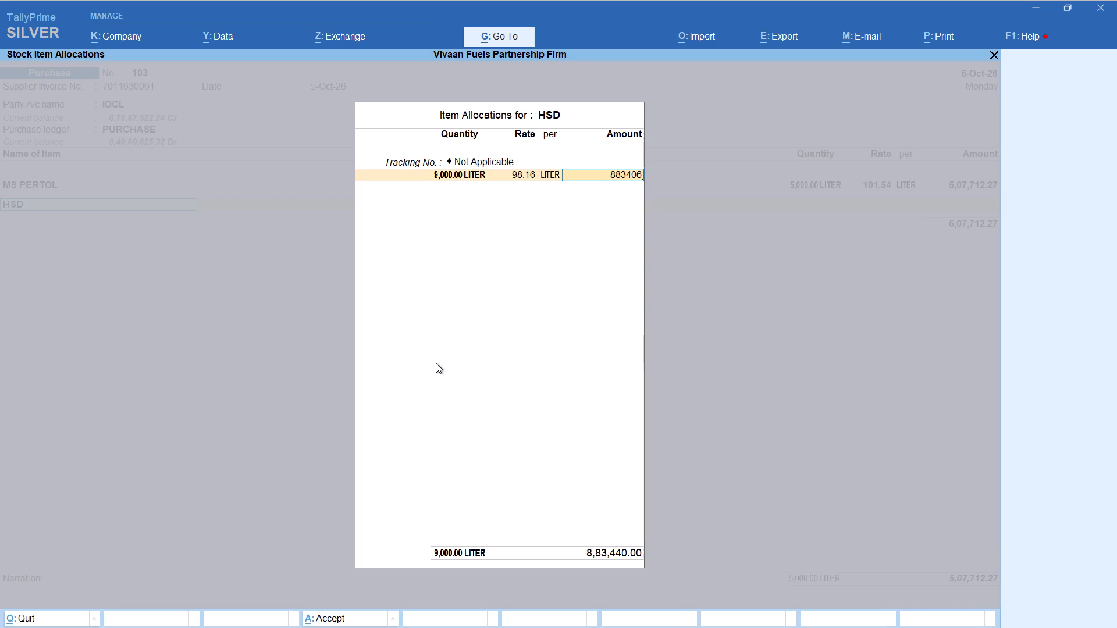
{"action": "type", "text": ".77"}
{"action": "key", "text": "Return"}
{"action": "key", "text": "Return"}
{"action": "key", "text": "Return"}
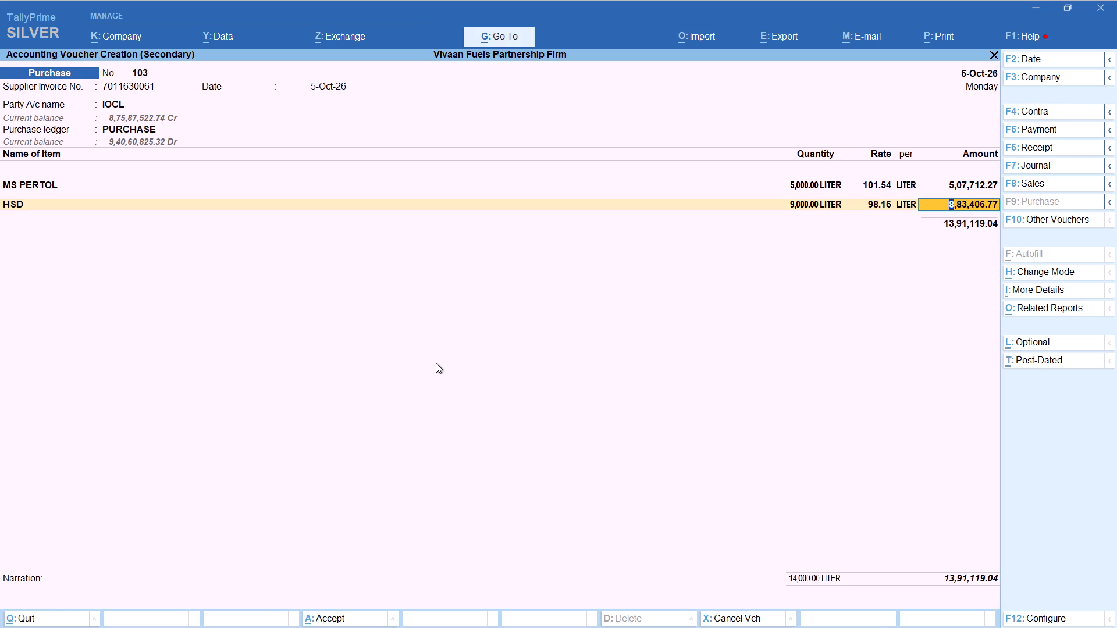
End the item list, add the Round Off ledger at -0.04, and save the purchase voucher.
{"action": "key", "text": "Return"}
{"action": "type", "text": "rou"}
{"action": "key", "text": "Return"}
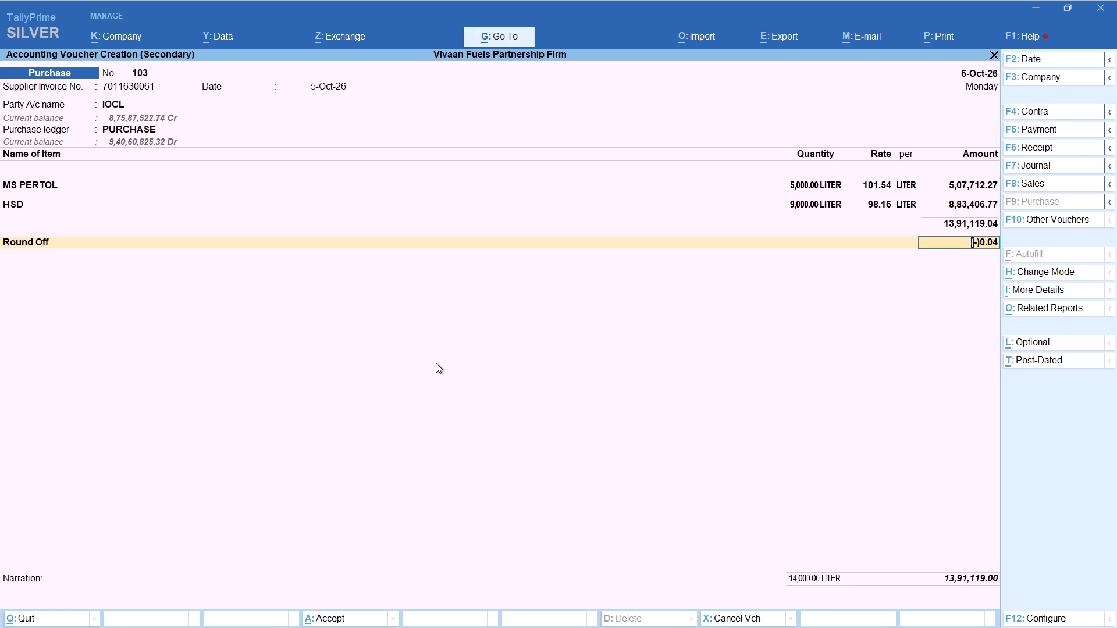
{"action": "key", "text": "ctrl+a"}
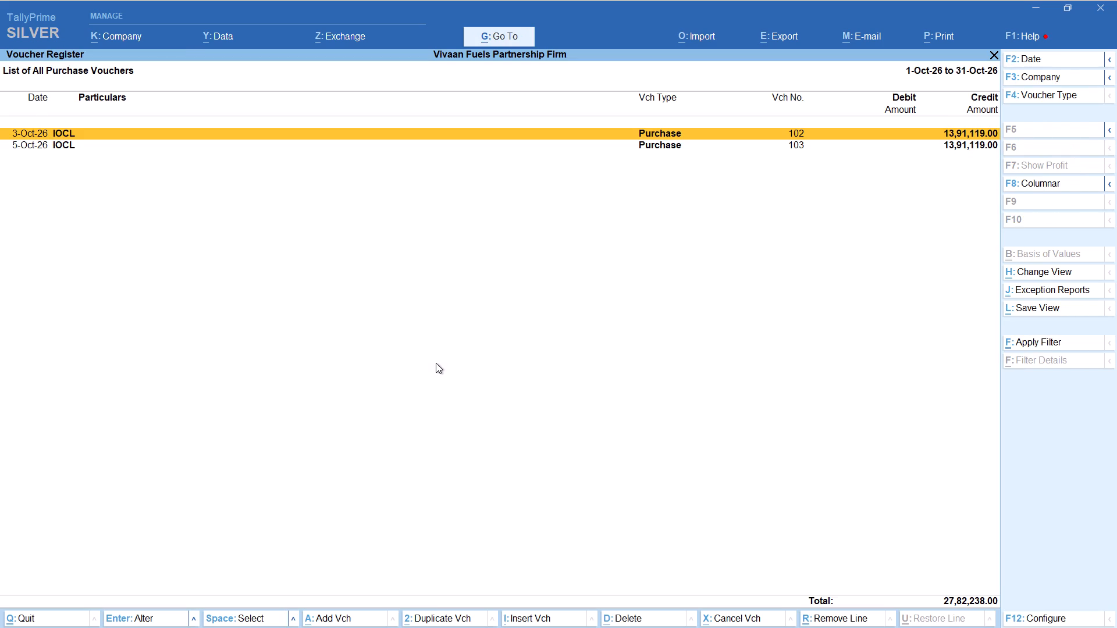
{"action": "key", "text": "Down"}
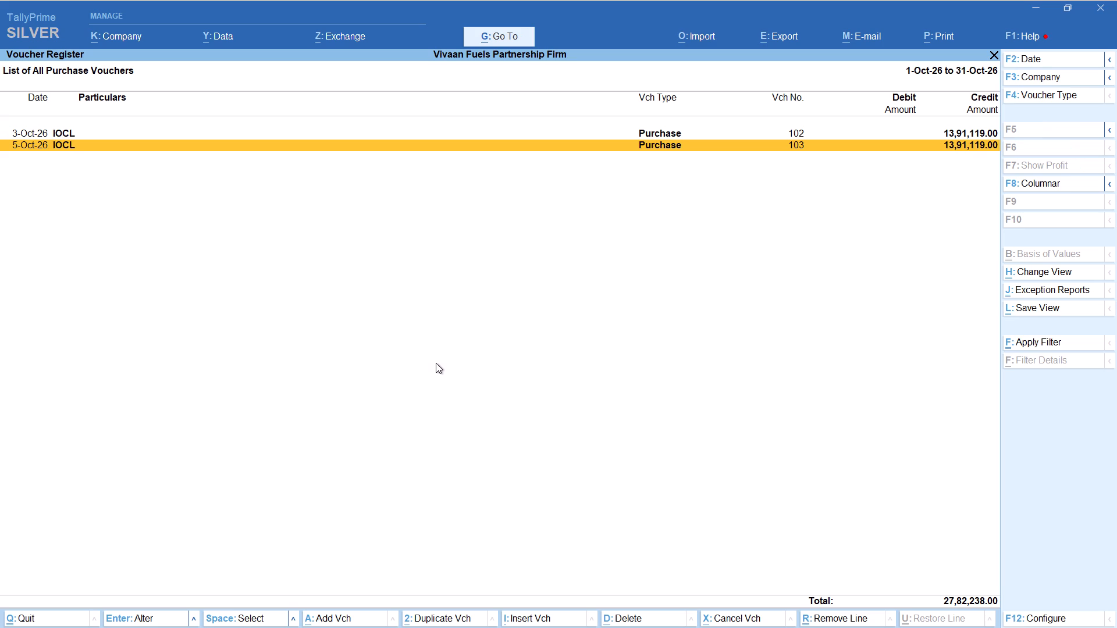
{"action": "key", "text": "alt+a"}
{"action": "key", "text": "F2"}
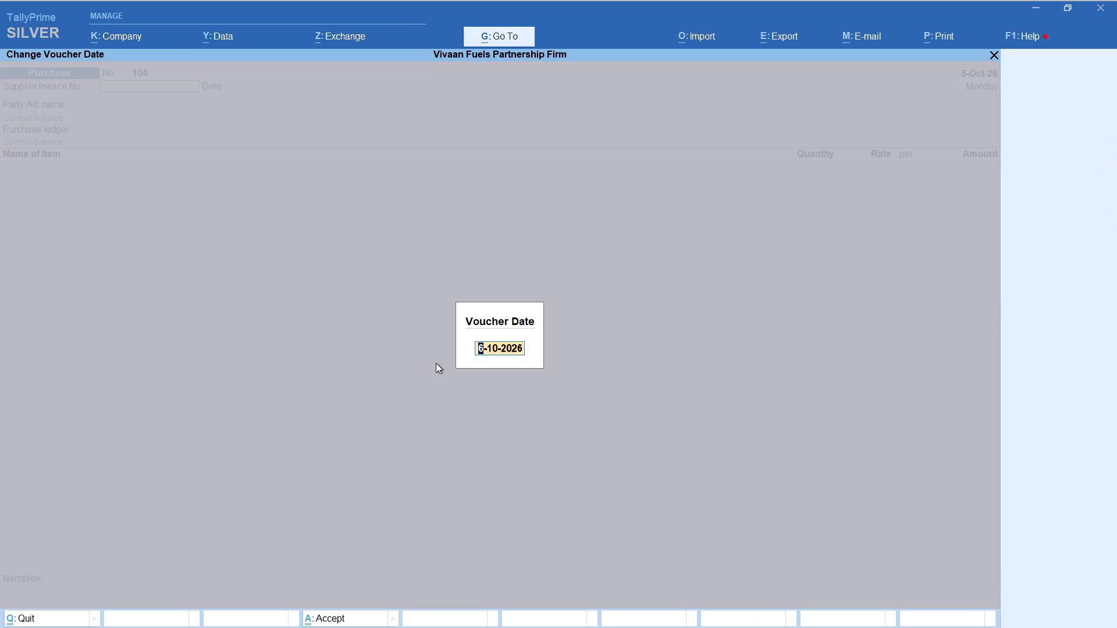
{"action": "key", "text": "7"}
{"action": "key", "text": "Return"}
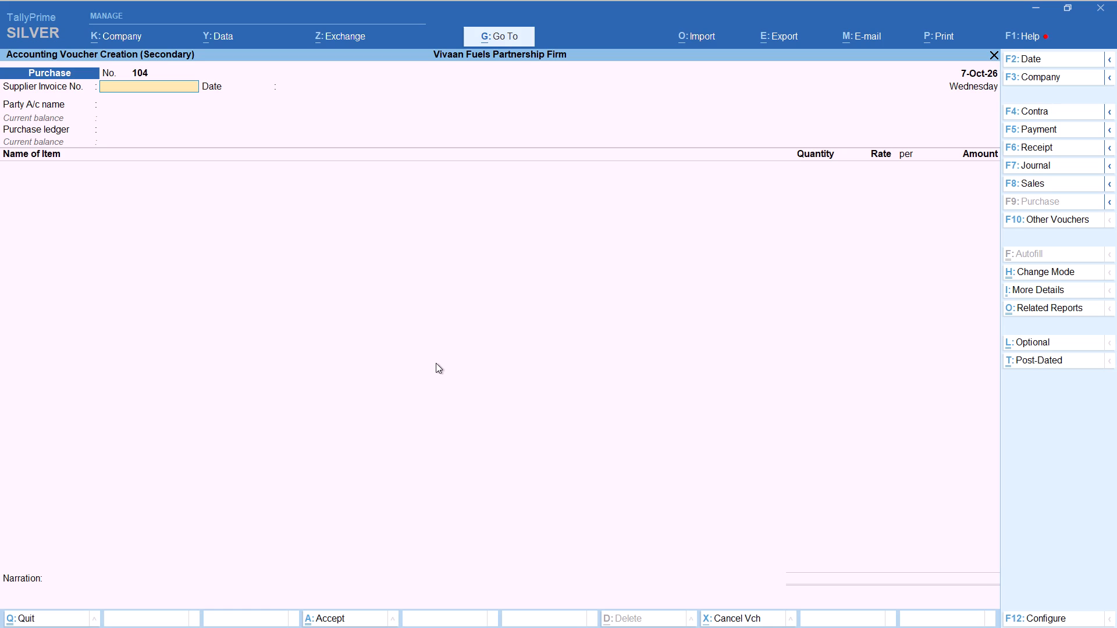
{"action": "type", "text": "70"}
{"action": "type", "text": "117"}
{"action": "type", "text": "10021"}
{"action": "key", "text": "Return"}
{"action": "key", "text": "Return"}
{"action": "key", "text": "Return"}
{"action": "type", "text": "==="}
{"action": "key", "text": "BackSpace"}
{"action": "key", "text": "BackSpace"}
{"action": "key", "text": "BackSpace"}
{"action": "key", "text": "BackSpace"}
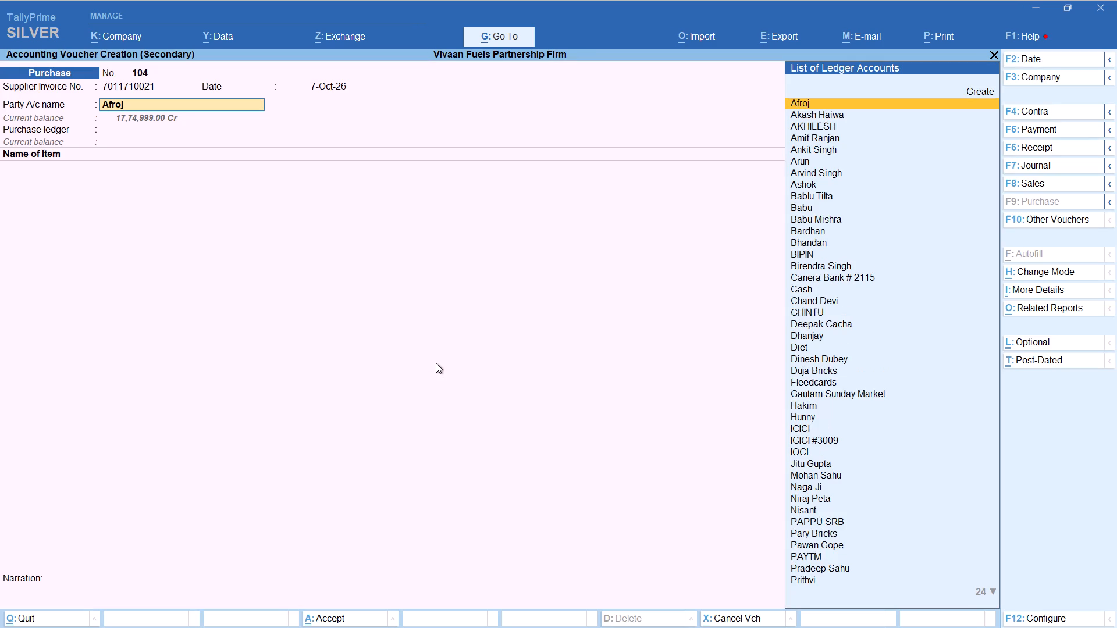
Choose IOCL as the party, accept its party details, and select PURCHASE as the purchase ledger.
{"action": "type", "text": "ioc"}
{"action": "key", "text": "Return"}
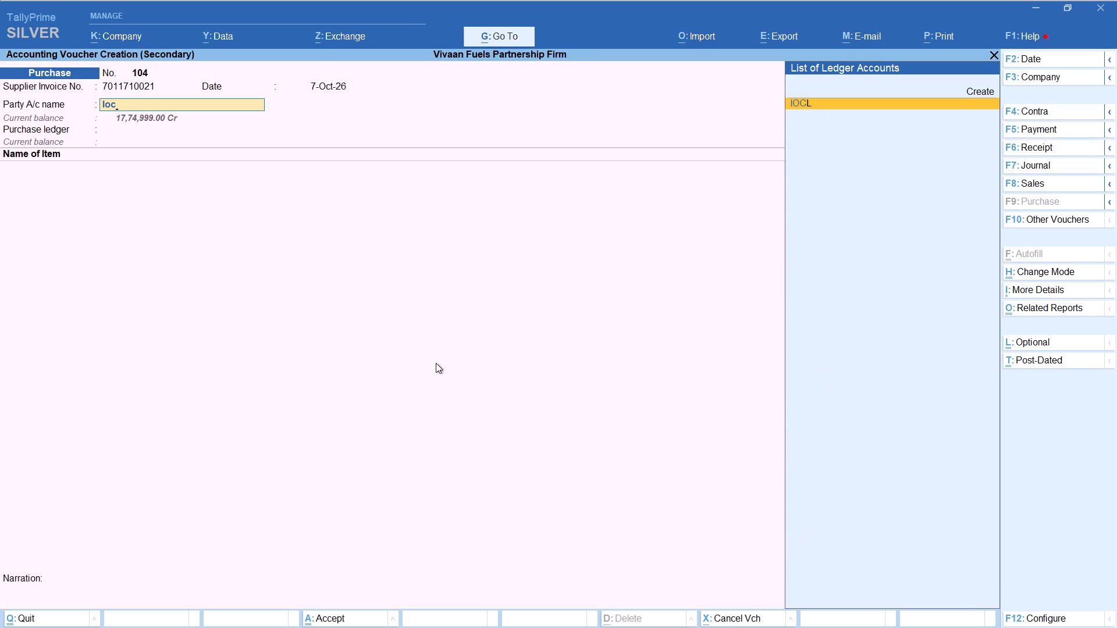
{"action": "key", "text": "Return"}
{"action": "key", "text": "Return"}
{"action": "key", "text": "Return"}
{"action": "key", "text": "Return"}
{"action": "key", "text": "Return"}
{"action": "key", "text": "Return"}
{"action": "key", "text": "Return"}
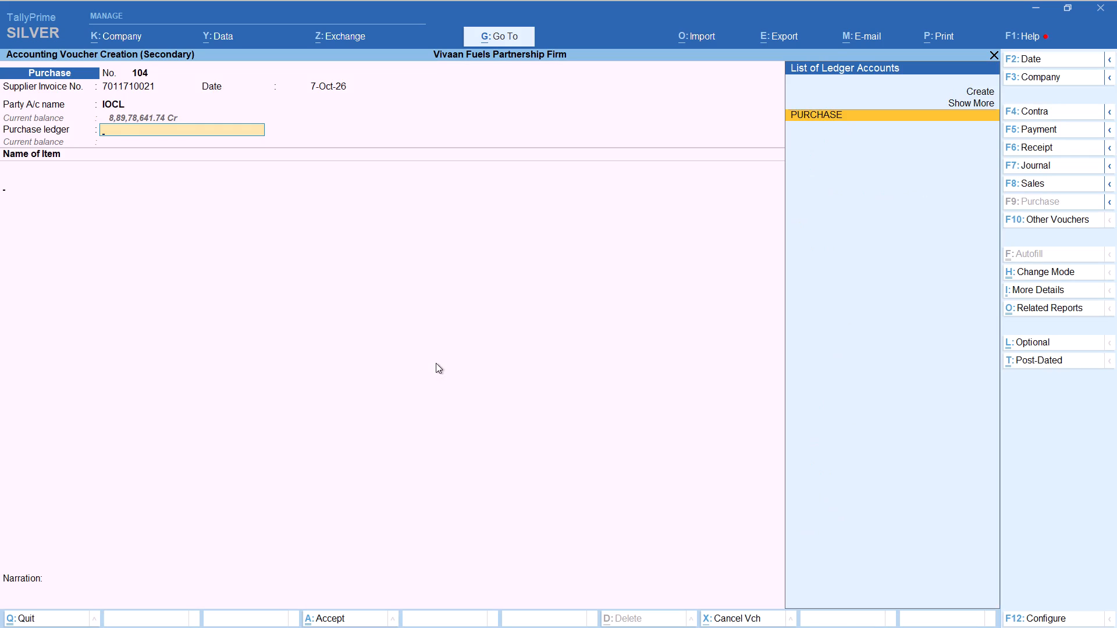
Add the MS PERTOL item without a tracking number, with 10,000 litres at the 101.54 rate and an amount of 10,15,424.54.
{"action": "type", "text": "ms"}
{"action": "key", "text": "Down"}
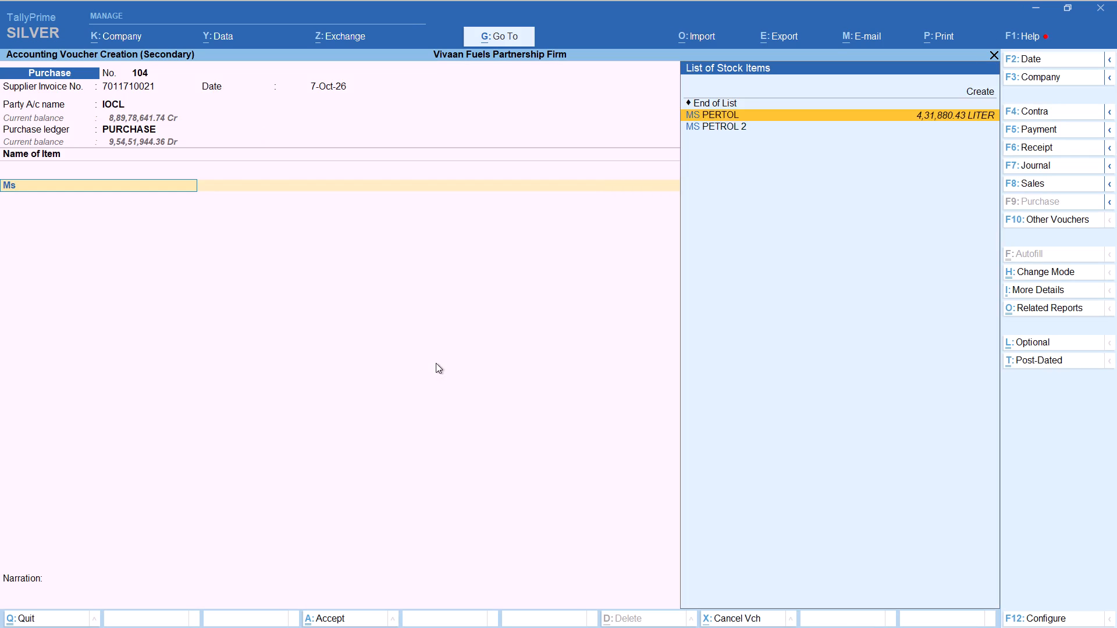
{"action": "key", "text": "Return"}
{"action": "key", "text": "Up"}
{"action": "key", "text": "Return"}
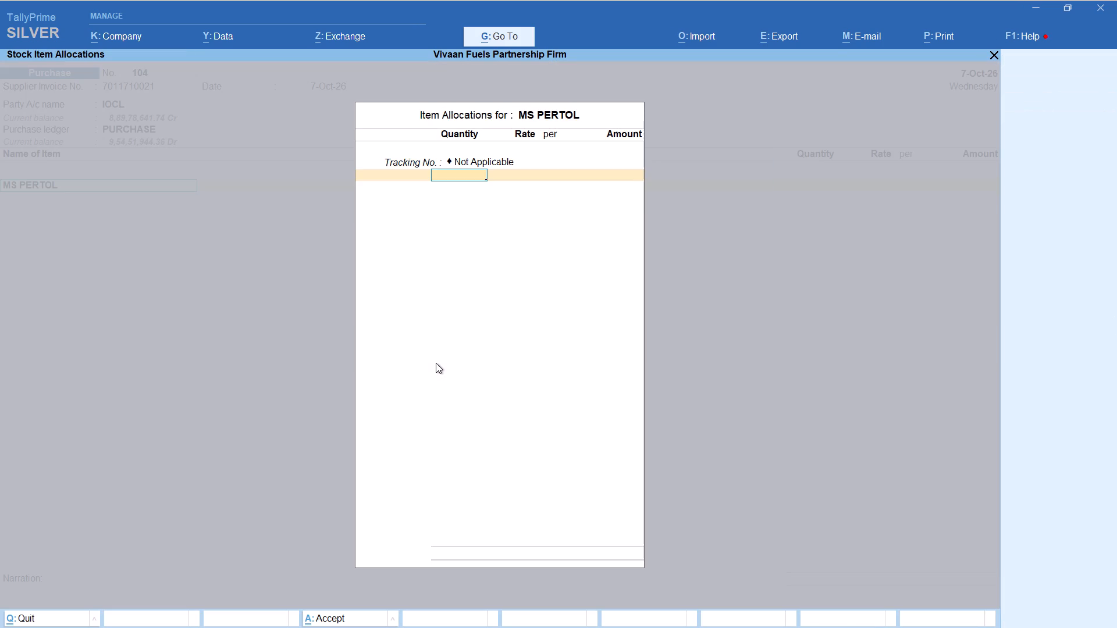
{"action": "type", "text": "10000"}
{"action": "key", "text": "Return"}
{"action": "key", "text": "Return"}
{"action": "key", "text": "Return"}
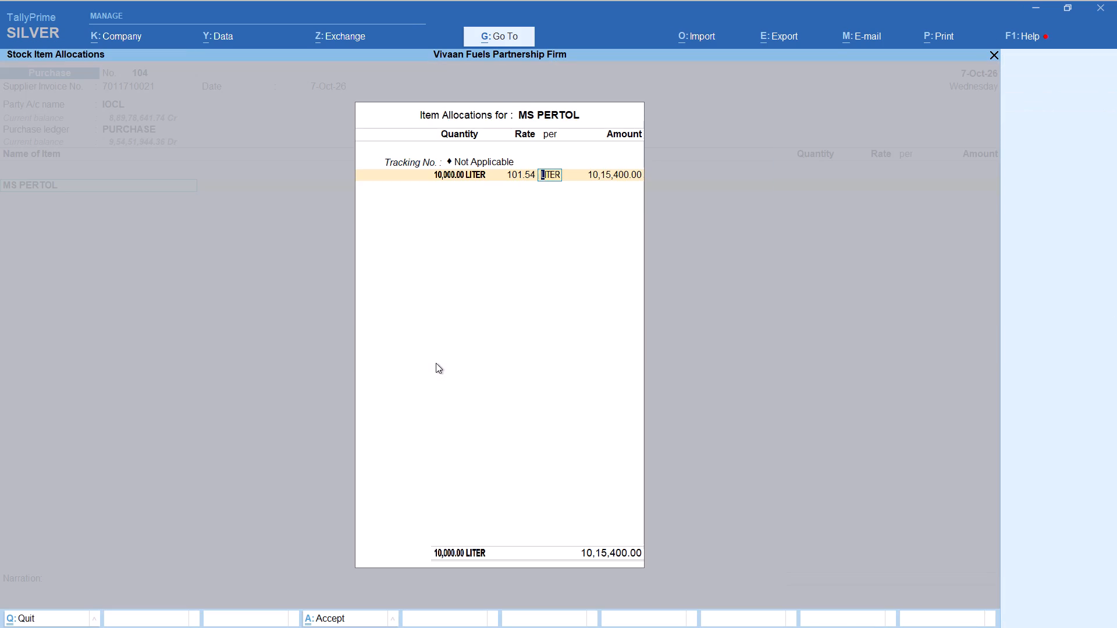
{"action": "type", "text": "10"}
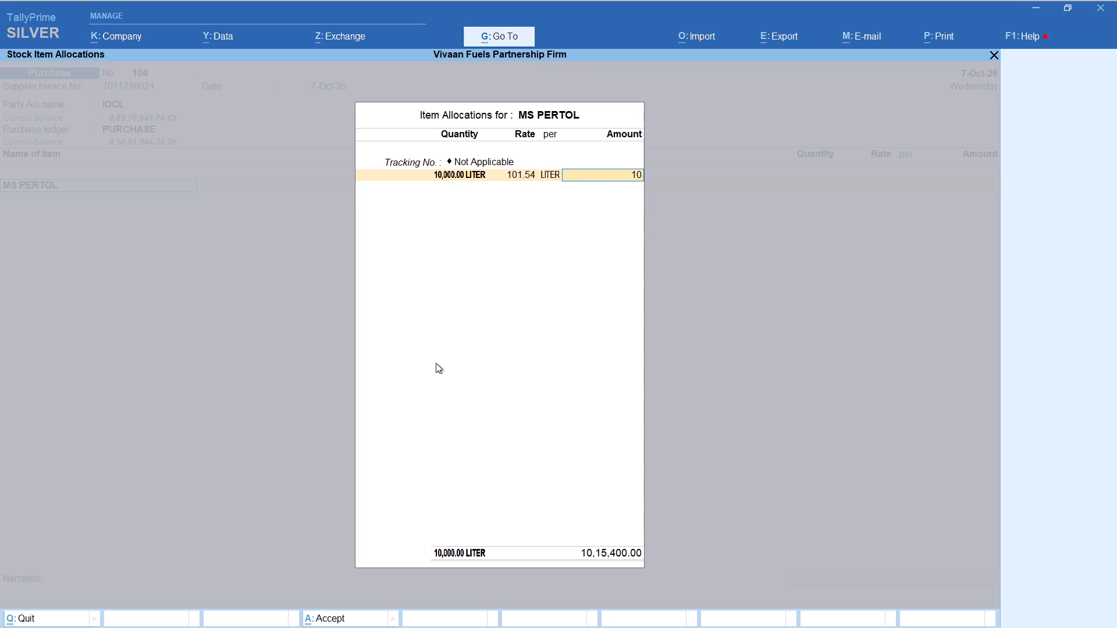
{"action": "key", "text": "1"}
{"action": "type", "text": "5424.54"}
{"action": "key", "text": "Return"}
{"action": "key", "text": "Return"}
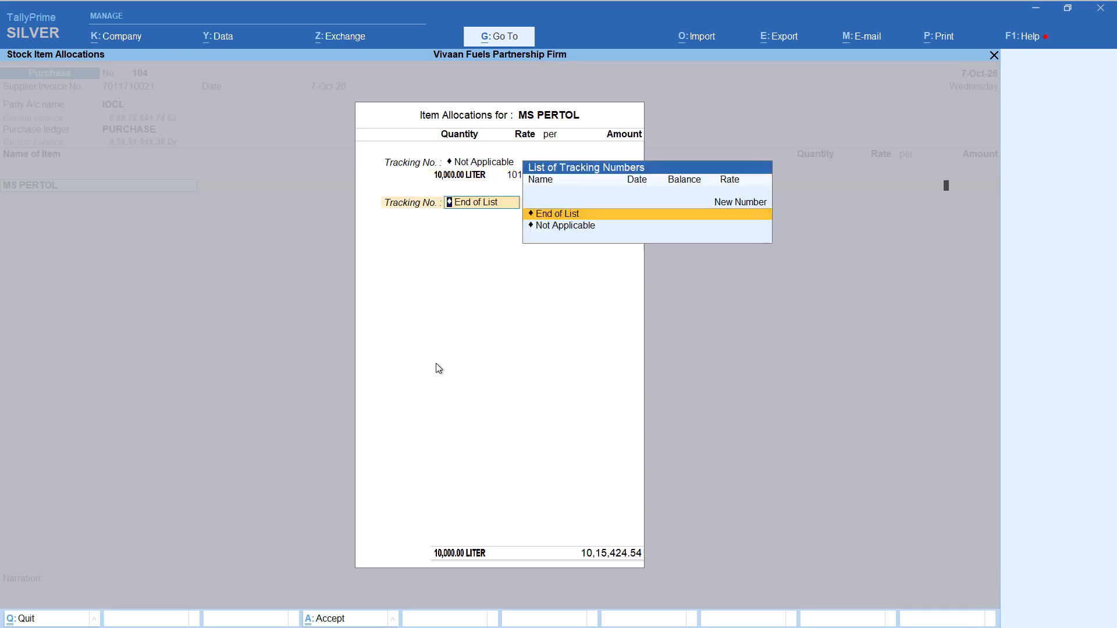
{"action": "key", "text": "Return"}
Add the HSD item without a tracking number, with 10,000 litres at the 98.16 rate and an amount of 9,81,563.08.
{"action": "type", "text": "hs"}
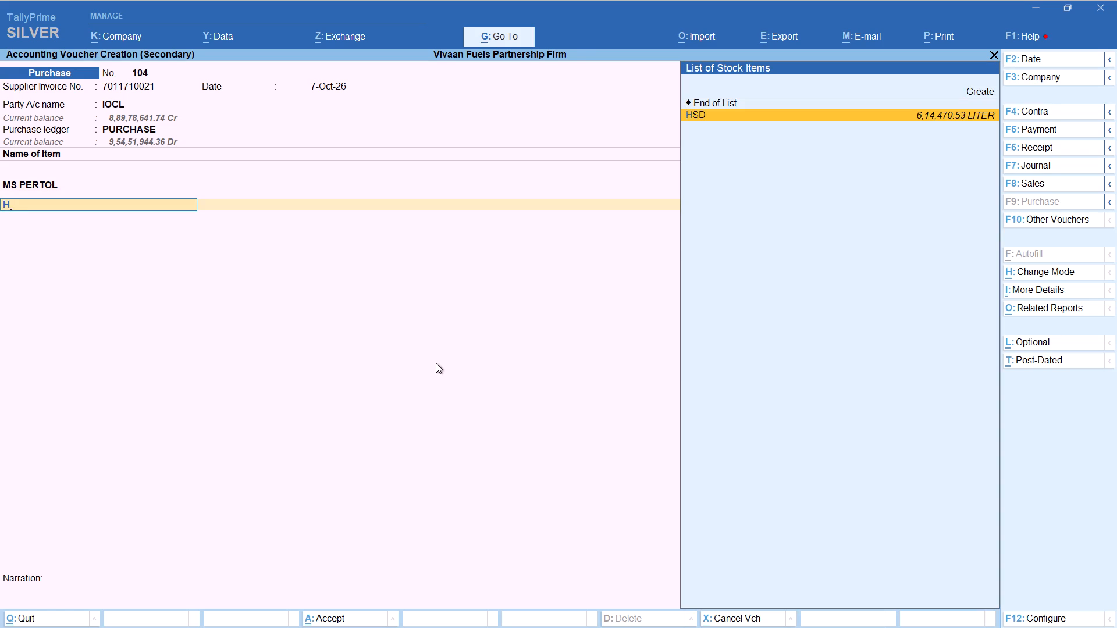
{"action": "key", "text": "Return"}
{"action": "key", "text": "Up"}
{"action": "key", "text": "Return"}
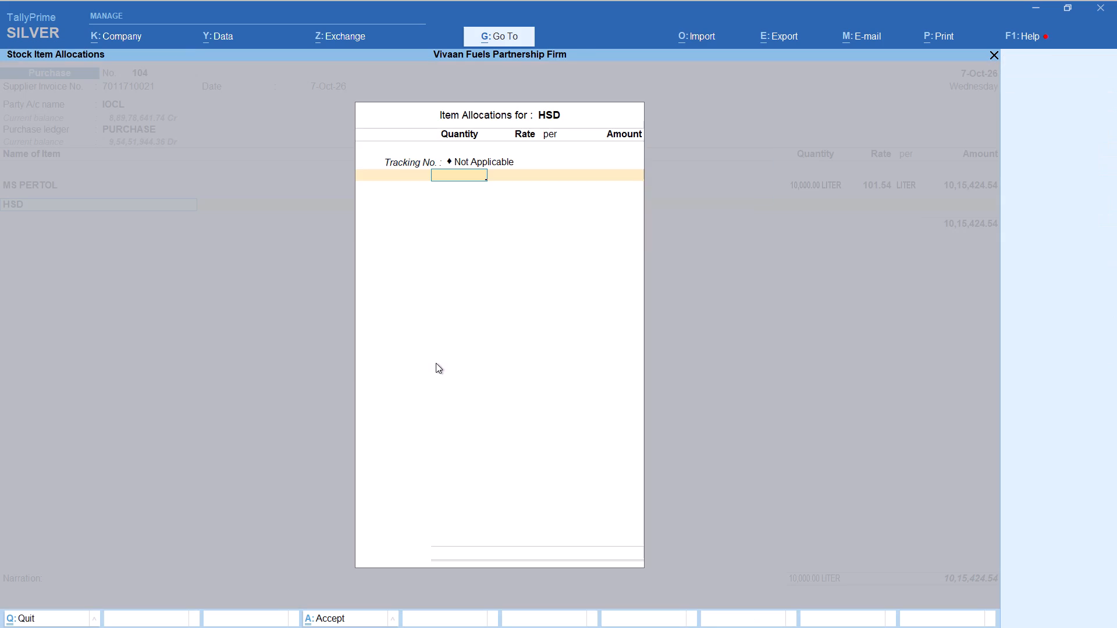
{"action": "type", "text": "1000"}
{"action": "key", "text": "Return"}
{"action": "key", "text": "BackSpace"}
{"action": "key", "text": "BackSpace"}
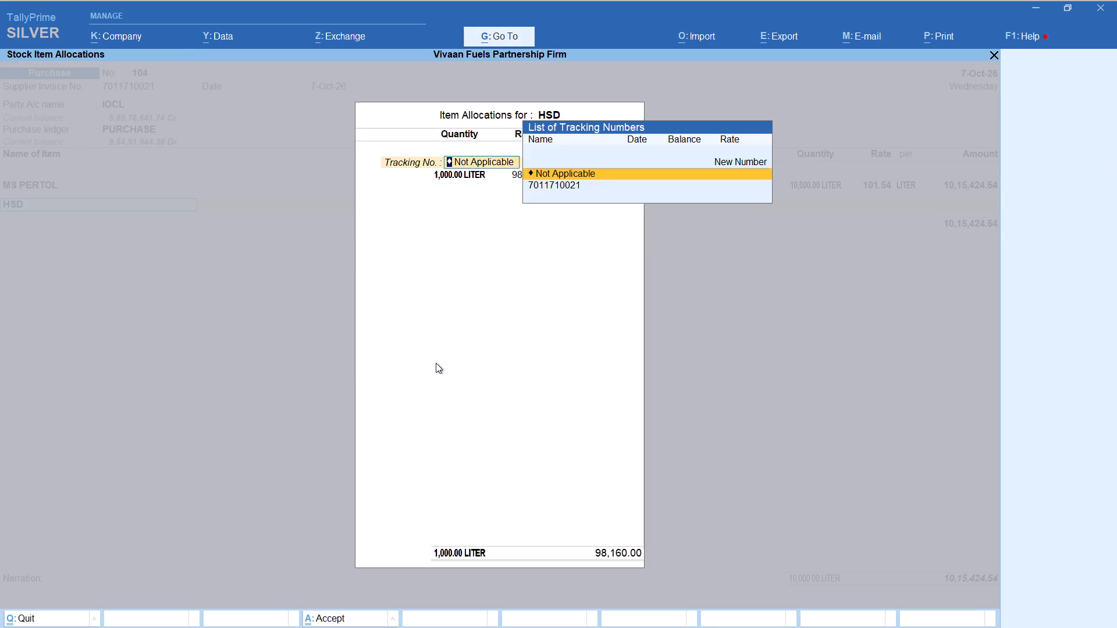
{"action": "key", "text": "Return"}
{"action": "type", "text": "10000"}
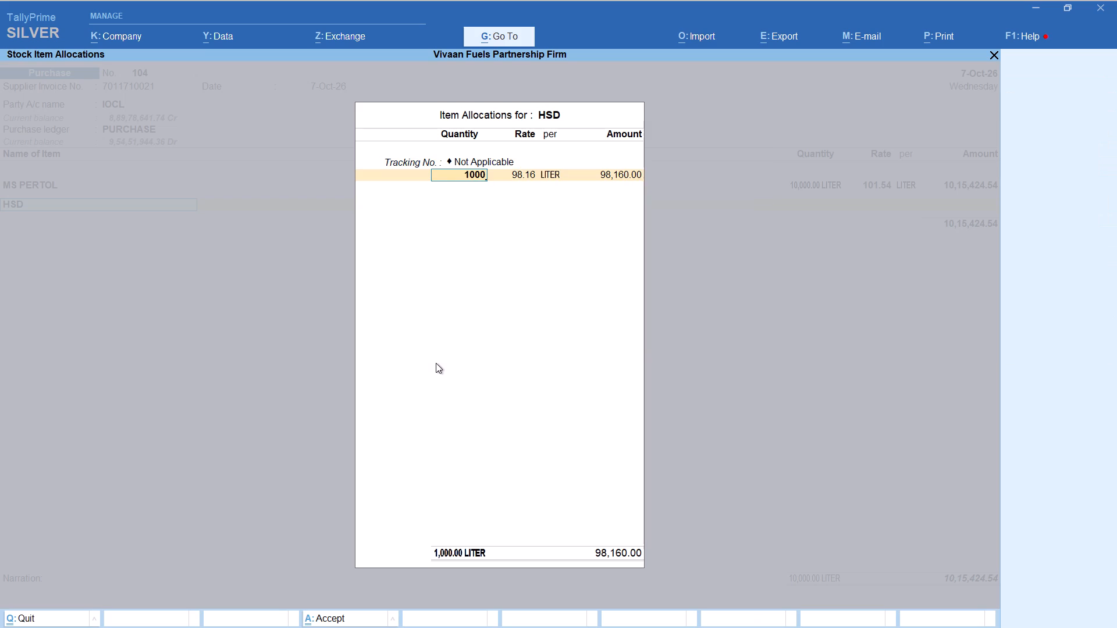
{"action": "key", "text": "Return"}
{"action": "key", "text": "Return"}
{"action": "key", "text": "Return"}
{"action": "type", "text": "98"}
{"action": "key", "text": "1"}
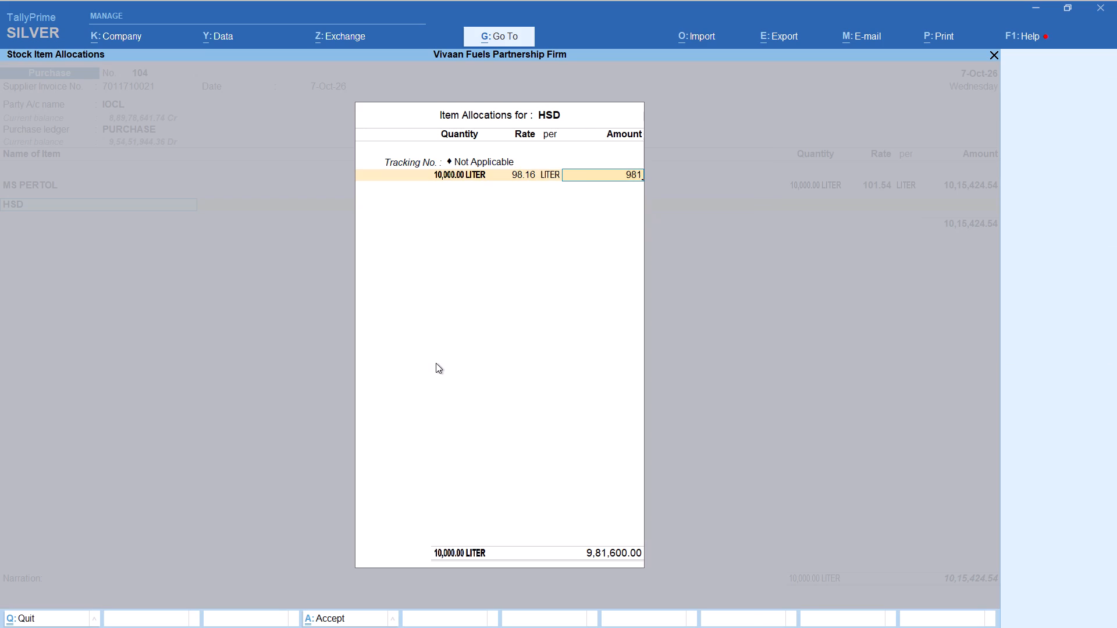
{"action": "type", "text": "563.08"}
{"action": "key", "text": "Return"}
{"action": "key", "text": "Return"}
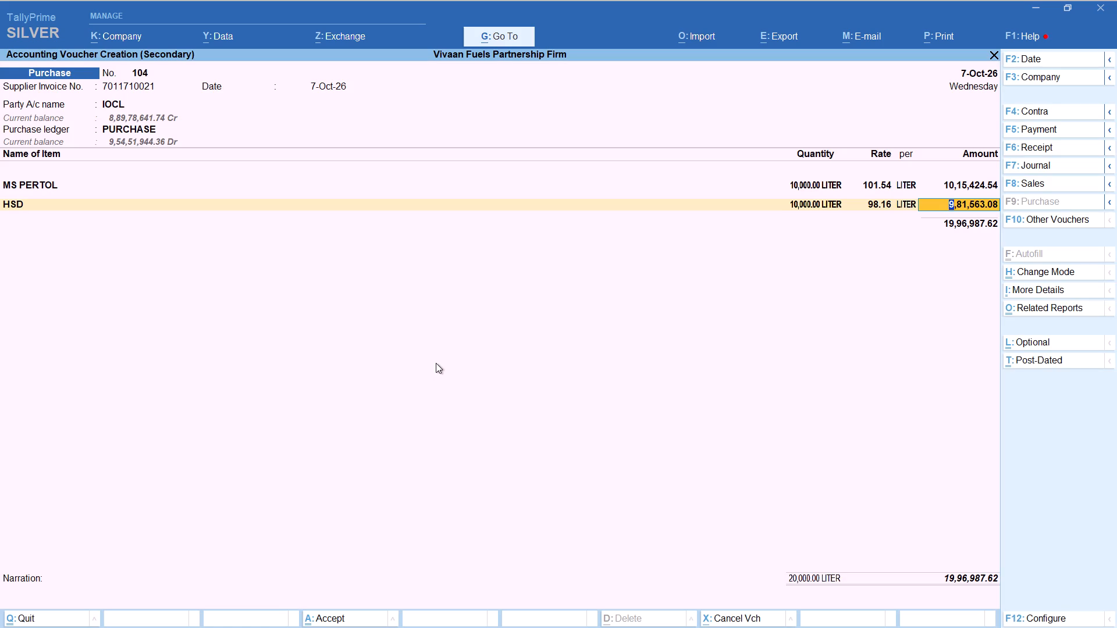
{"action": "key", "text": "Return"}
End the item list, add the Round Off ledger at 0.38, and save the purchase voucher.
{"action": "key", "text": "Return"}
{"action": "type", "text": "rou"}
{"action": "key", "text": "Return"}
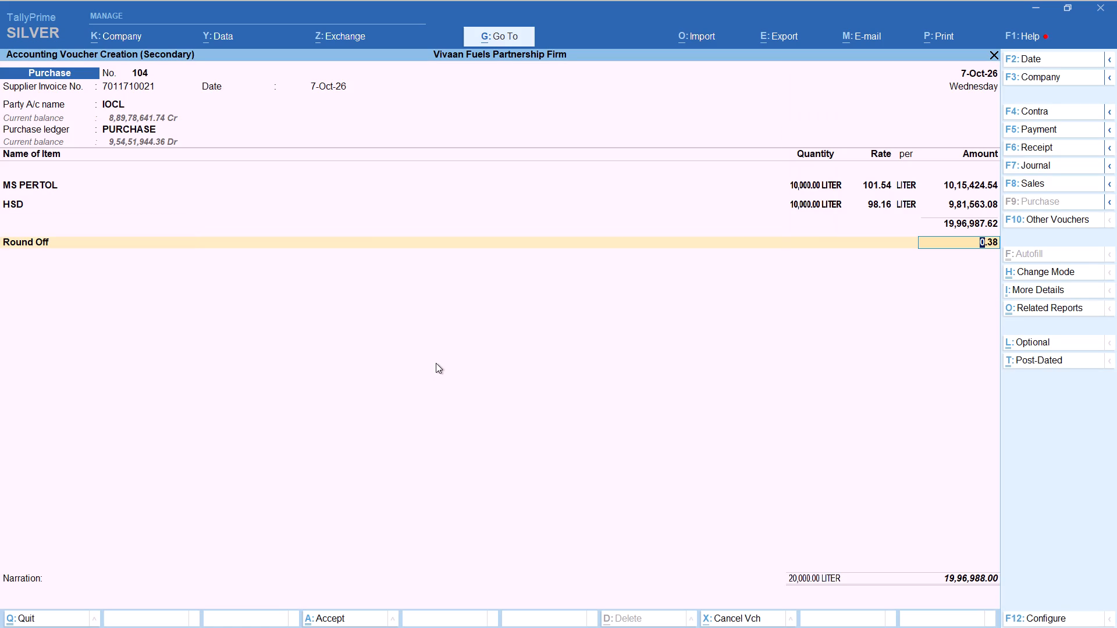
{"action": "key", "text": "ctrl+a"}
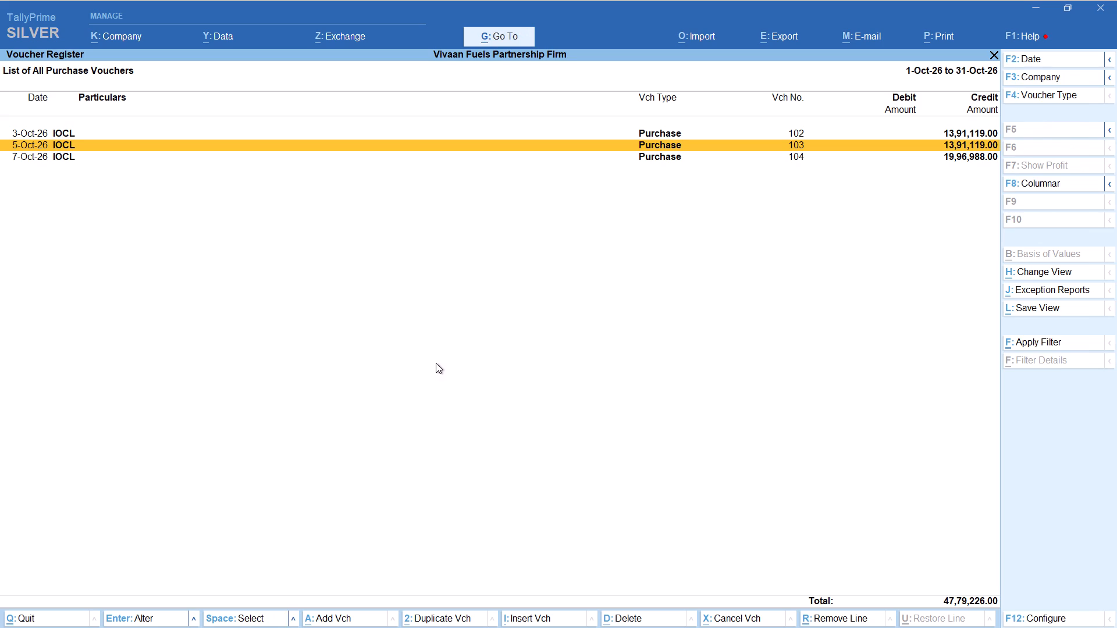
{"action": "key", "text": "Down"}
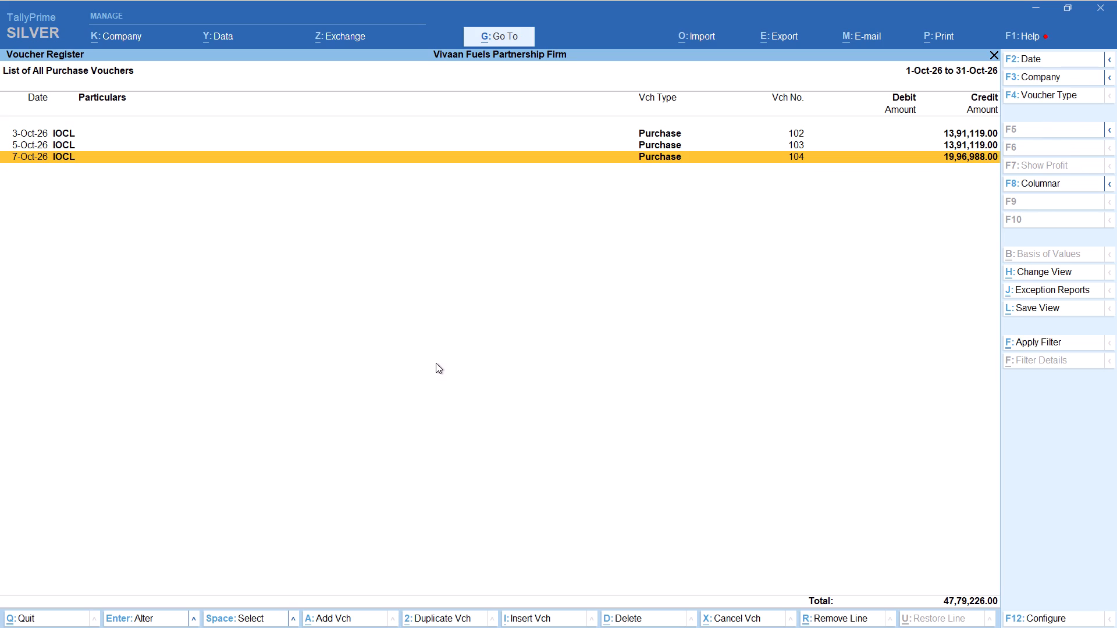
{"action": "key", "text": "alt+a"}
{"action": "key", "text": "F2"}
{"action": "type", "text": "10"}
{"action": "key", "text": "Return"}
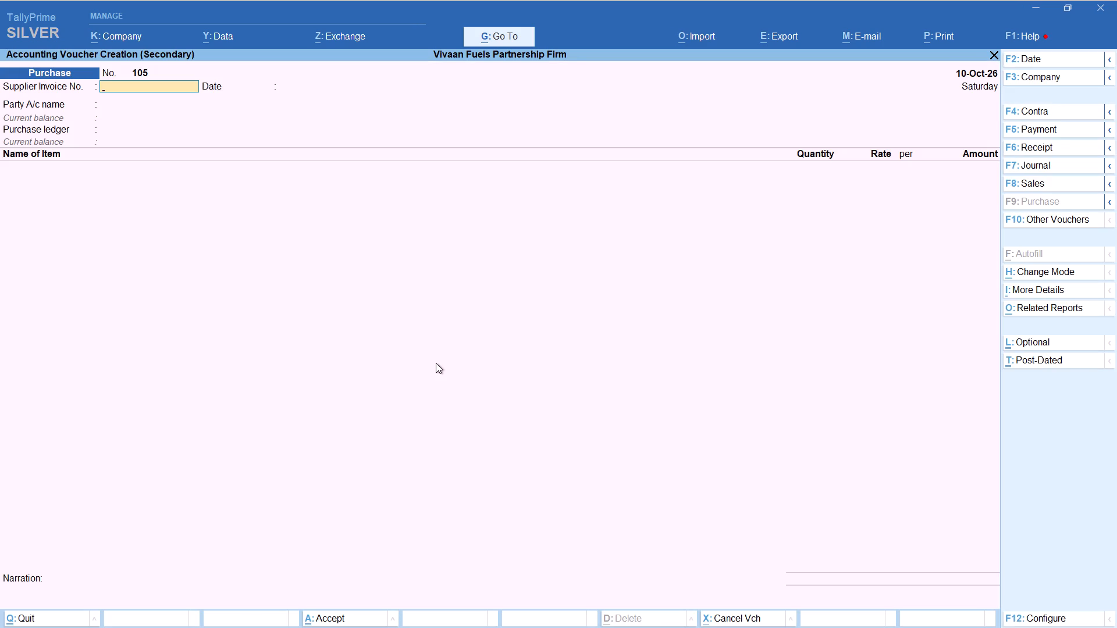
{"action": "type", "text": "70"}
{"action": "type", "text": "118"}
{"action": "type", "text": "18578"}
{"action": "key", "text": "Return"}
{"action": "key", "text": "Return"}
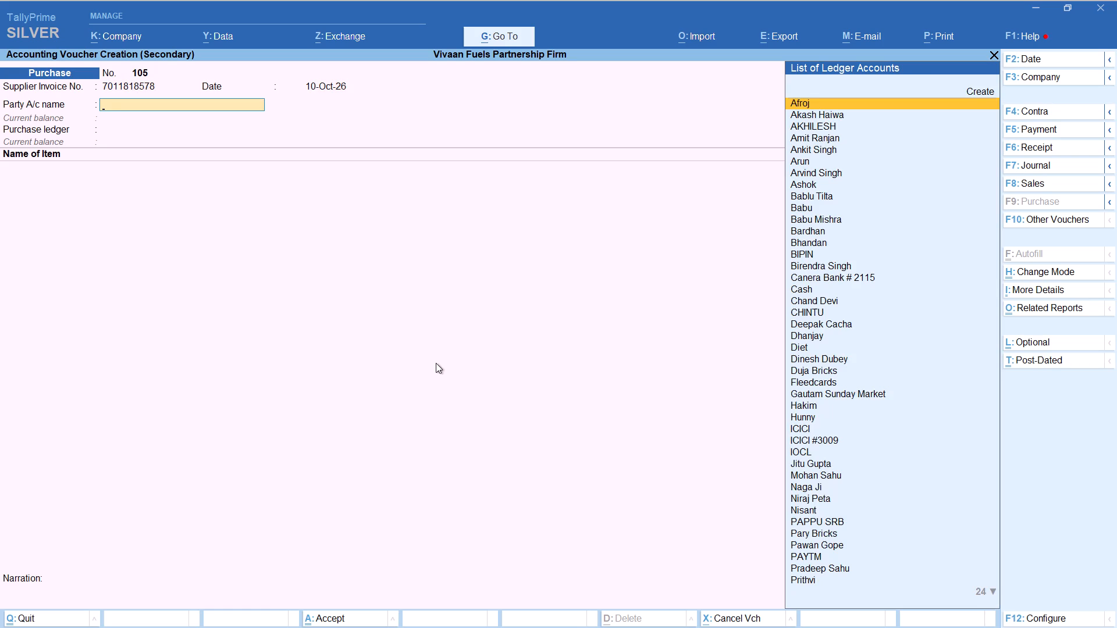
Choose IOCL as the party, accept its party details, and select PURCHASE as the purchase ledger.
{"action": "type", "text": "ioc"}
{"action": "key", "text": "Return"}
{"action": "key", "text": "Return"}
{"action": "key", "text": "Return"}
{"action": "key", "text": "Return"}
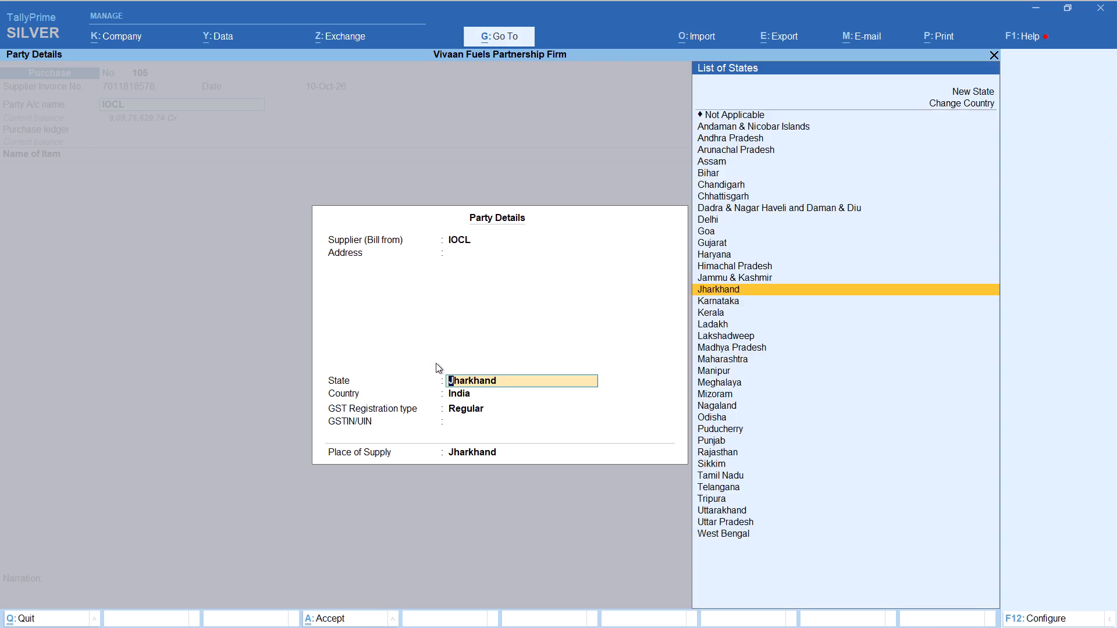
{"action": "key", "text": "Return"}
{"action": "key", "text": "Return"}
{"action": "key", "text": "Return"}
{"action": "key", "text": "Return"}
Add the MS PERTOL item without a tracking number, with 5,000 litres at the 101.54 rate and an amount of 5,07,712.27.
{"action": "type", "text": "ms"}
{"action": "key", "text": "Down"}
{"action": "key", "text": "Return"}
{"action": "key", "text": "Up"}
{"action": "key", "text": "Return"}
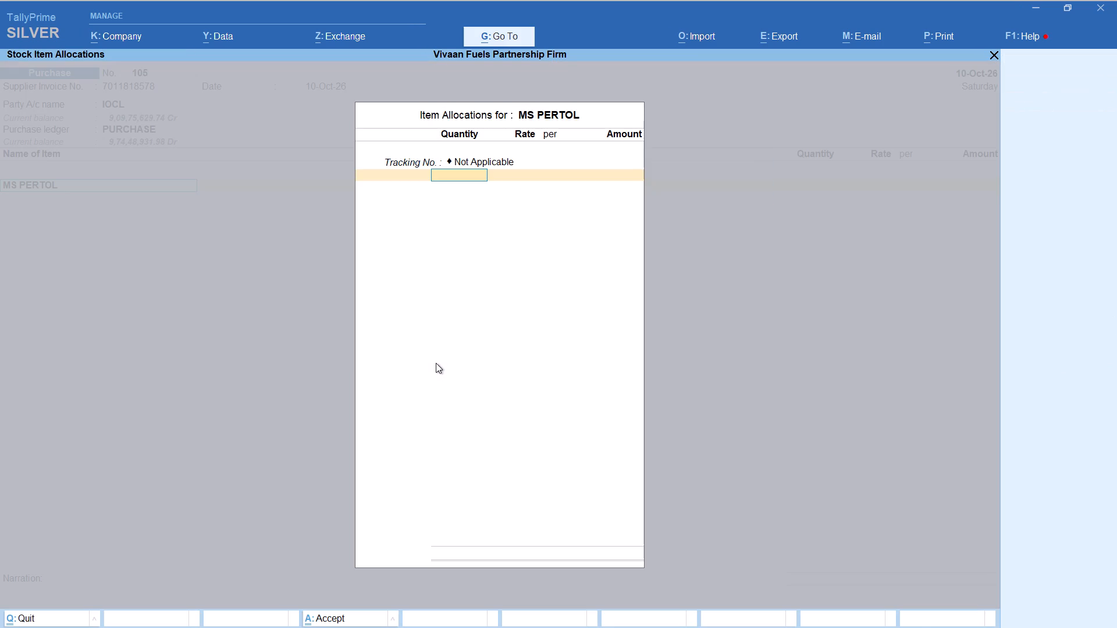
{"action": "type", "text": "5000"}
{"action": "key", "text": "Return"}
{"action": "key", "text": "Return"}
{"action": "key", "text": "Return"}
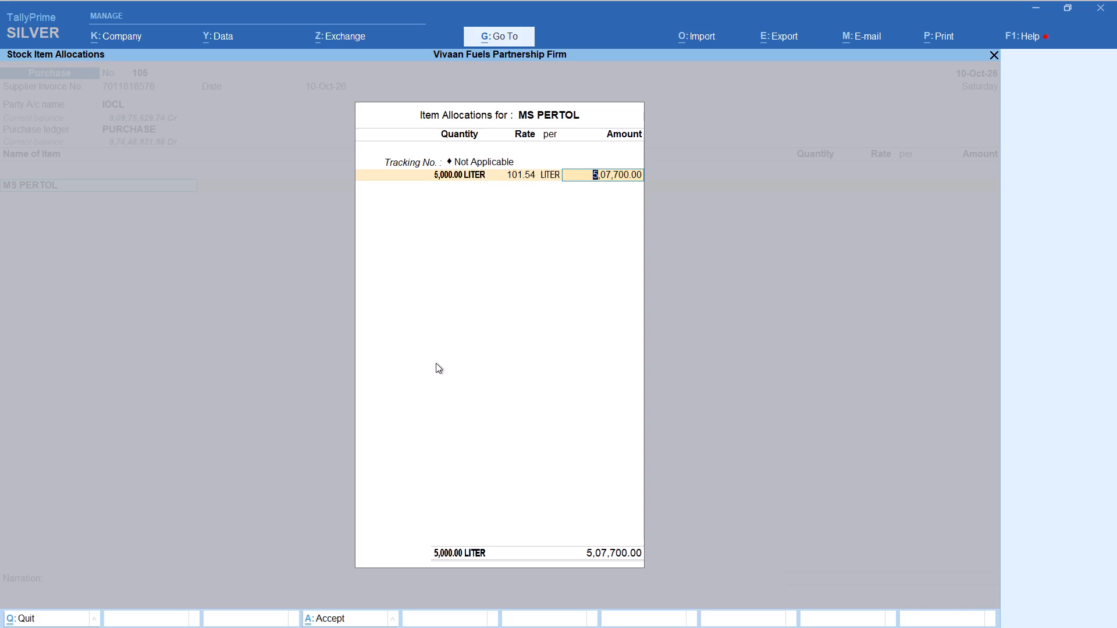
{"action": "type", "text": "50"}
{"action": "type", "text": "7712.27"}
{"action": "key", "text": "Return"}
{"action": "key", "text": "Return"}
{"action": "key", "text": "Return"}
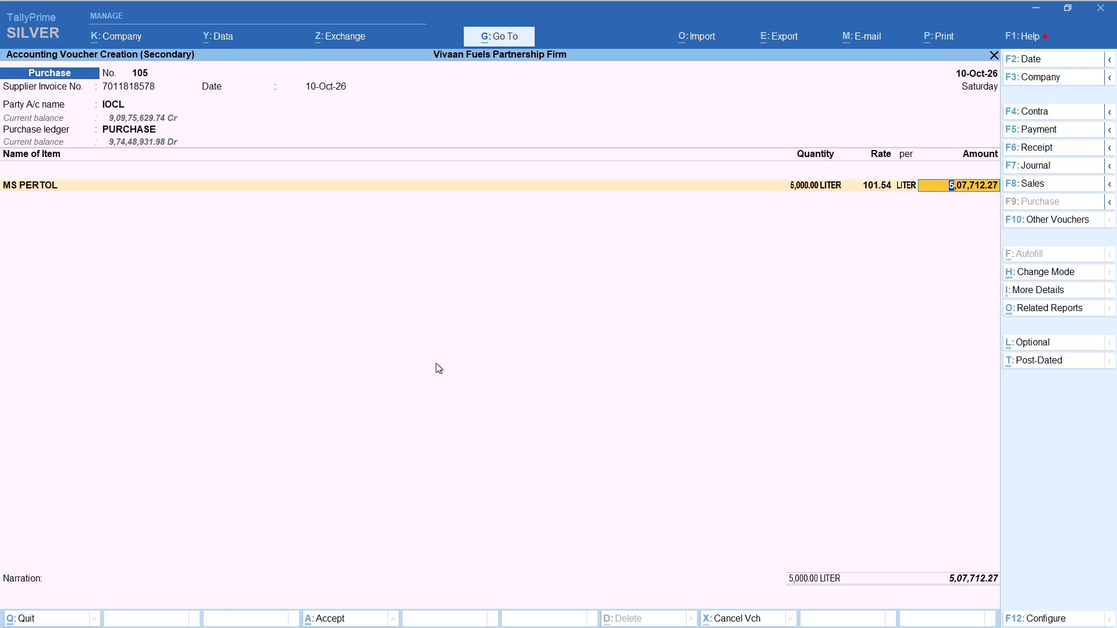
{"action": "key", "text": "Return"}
Add the HSD item without a tracking number, with 9,000 litres at the 98.16 rate and an amount of 8,83,406.77.
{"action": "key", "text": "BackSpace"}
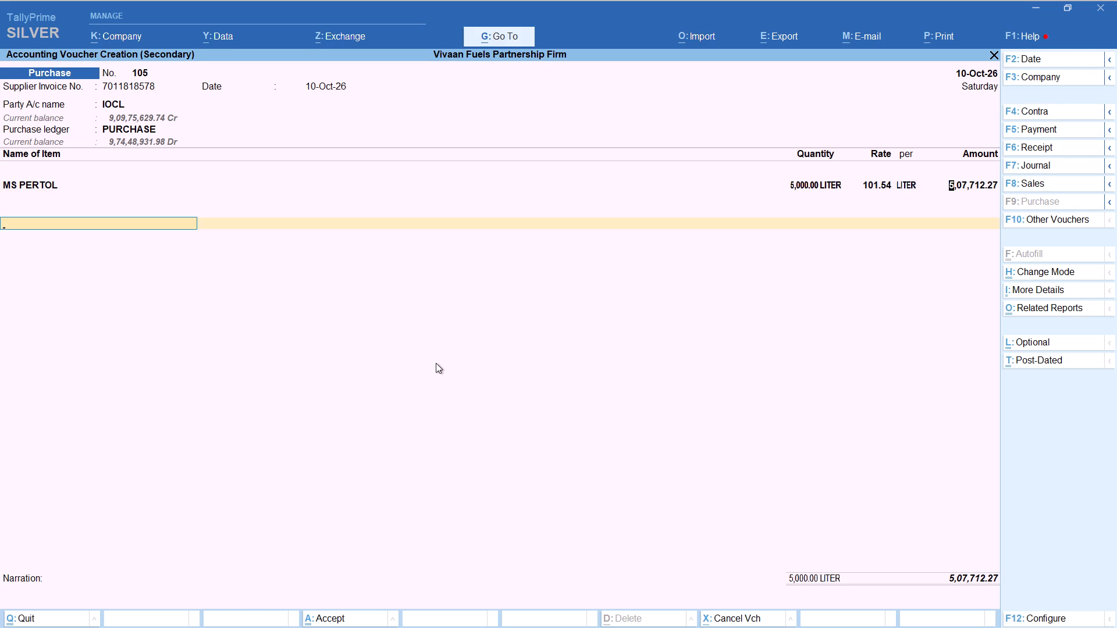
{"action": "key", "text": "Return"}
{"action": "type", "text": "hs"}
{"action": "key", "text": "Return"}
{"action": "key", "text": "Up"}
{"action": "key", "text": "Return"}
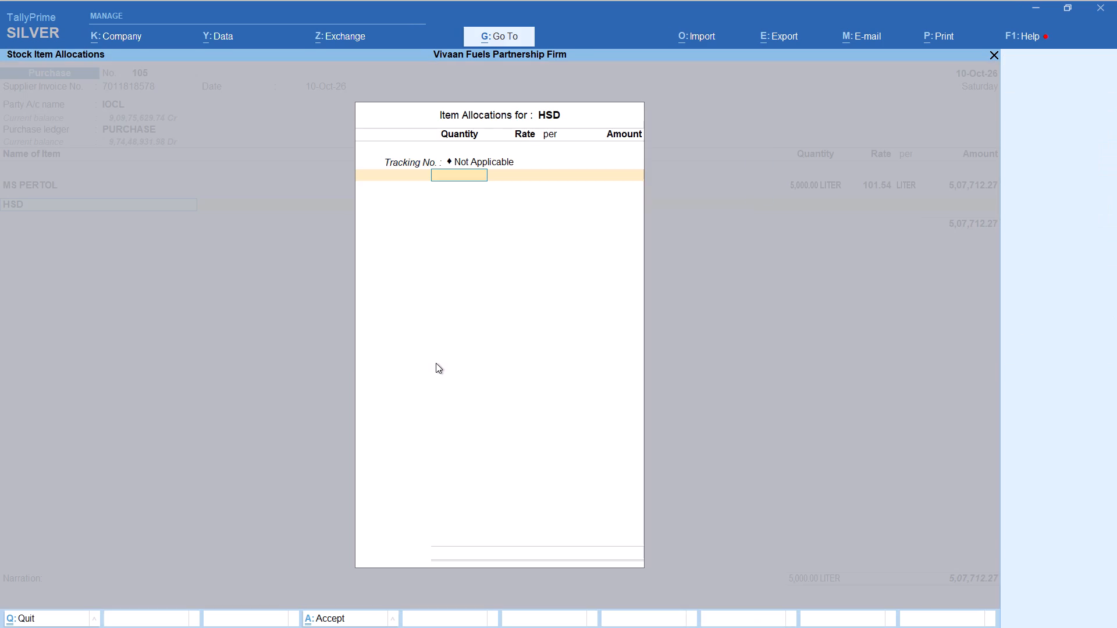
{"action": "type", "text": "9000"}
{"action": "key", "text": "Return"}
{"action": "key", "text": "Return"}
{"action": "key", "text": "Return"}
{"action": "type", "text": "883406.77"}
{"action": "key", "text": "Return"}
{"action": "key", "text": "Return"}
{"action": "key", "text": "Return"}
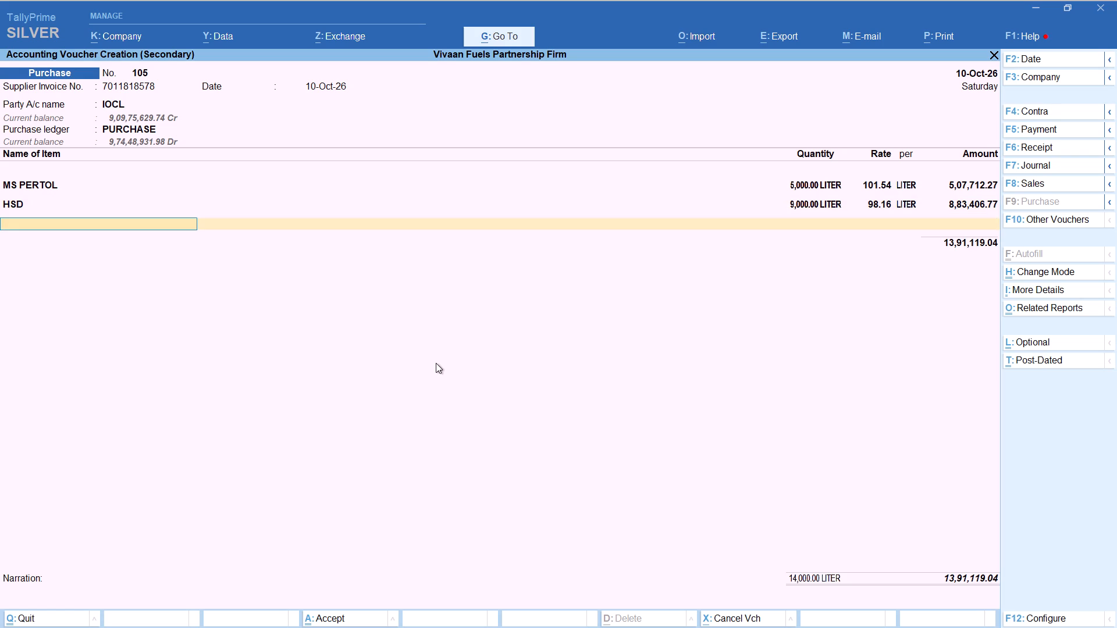
End the item list, add the Round Off ledger at -0.04, and save the purchase voucher.
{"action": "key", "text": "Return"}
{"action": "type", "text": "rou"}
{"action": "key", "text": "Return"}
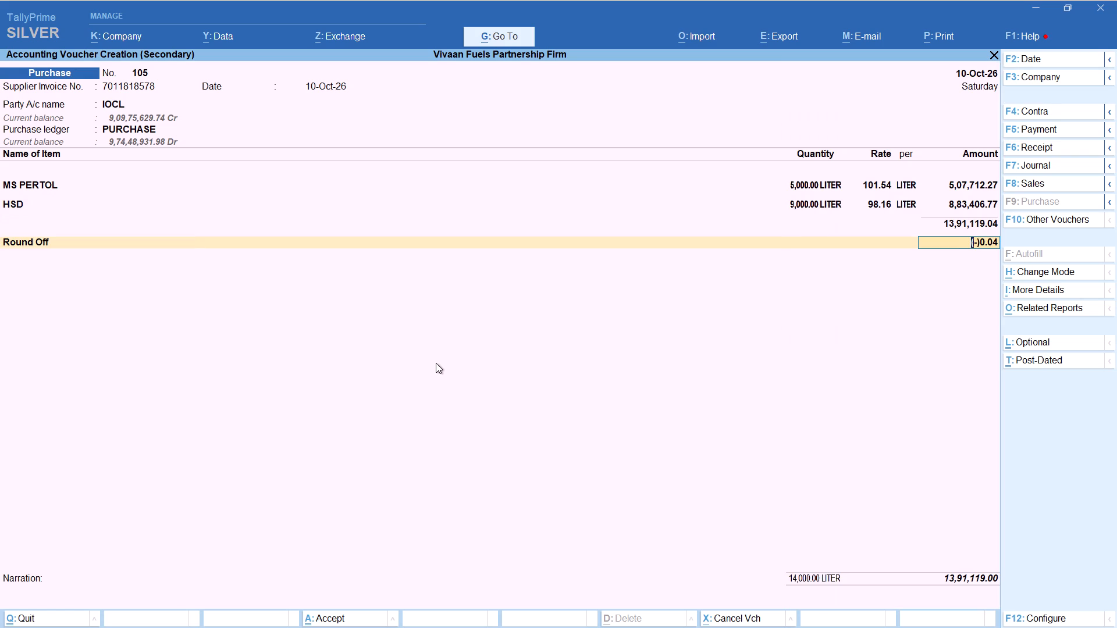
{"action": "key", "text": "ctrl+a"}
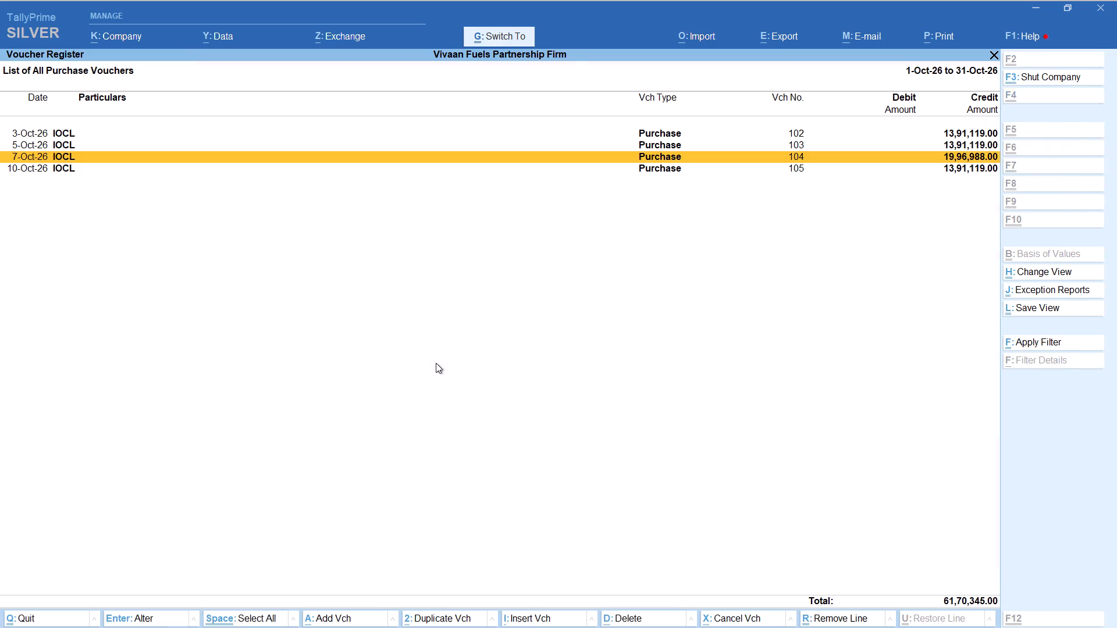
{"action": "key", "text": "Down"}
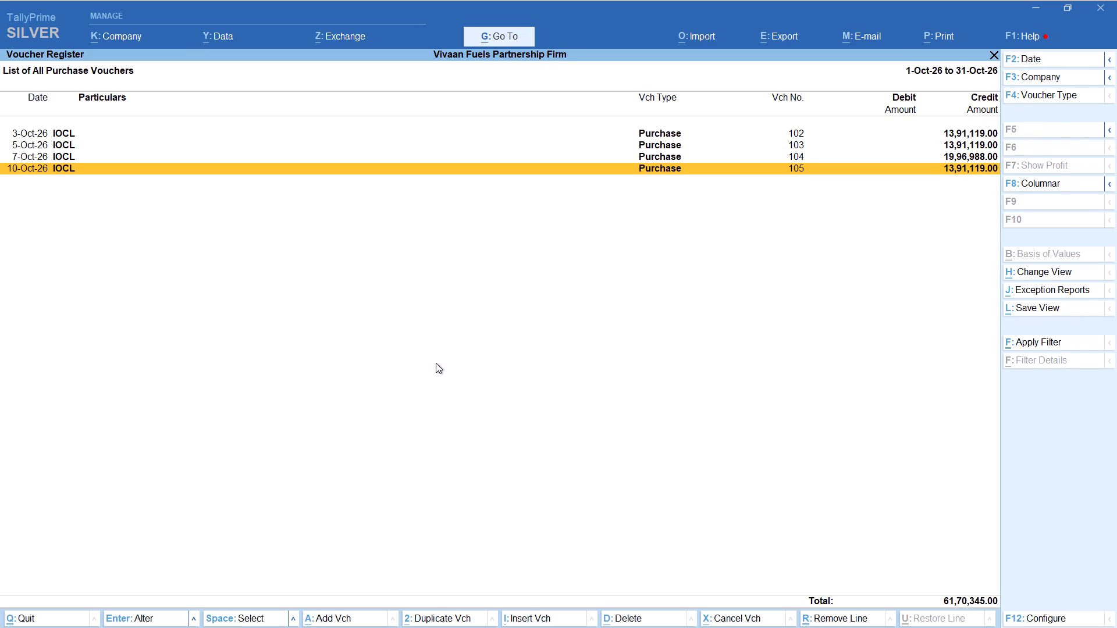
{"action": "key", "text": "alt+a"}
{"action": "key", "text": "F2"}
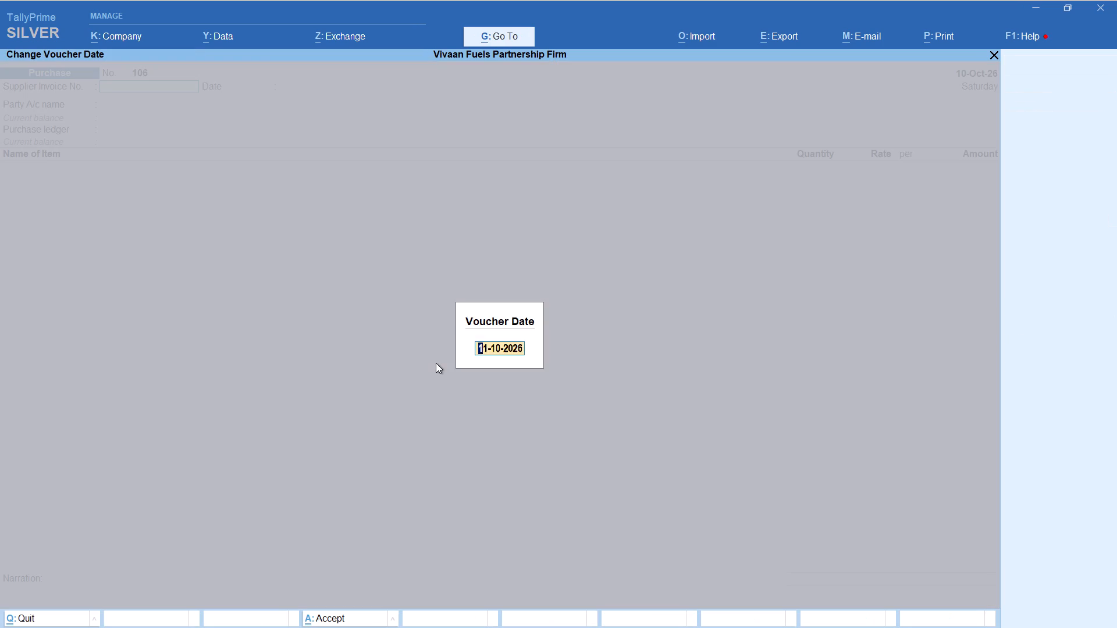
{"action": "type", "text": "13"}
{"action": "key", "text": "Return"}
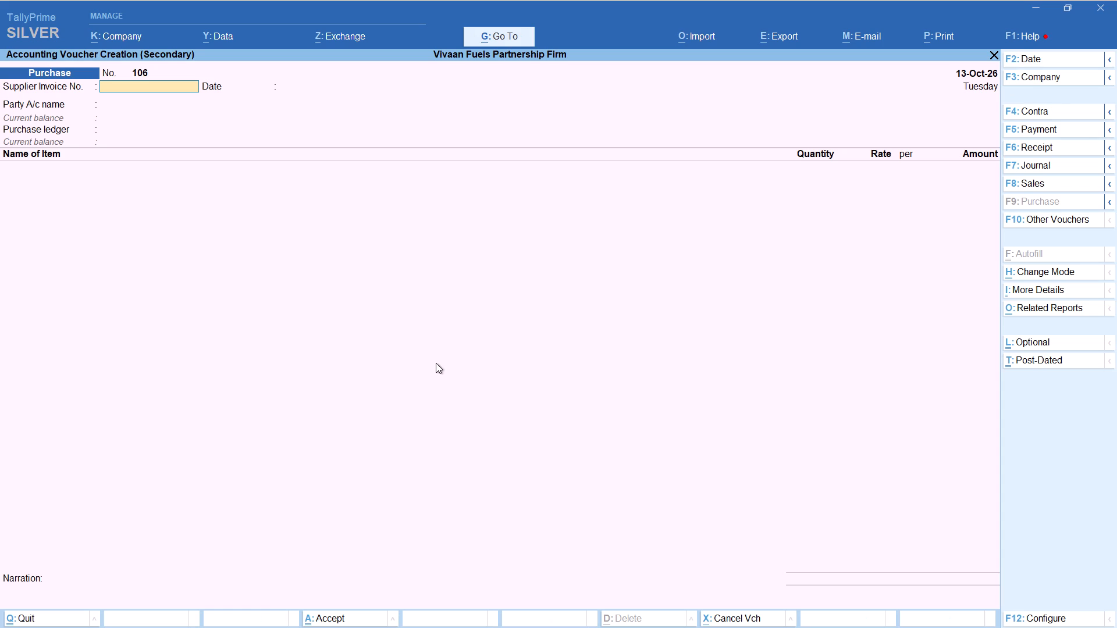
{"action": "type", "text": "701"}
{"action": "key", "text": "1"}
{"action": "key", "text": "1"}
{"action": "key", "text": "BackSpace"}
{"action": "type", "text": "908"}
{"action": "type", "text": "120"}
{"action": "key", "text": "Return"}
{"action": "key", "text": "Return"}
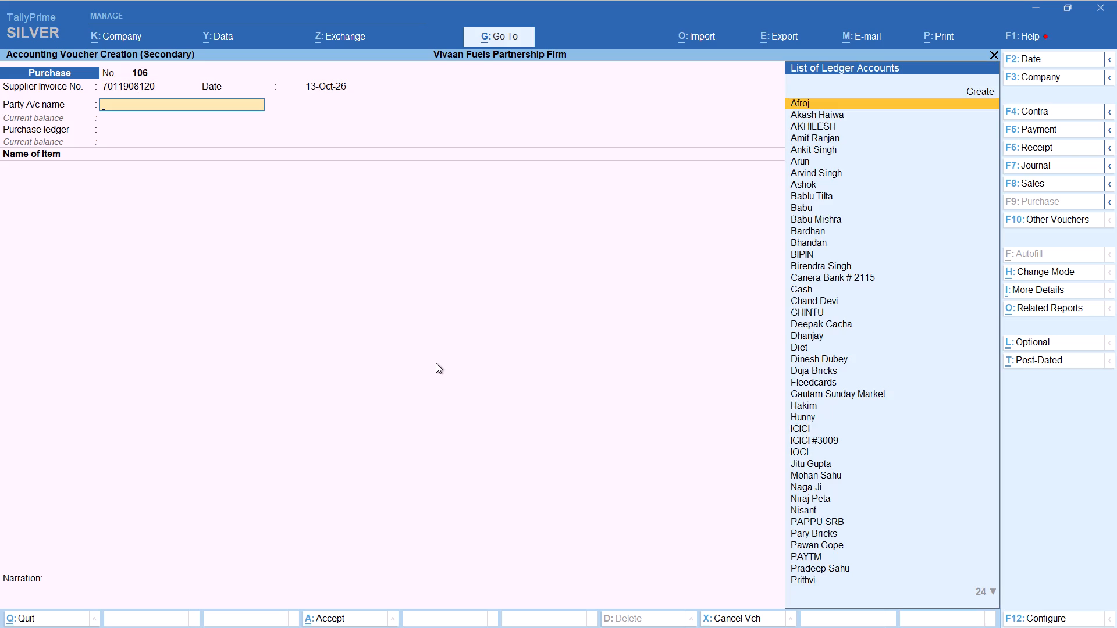
Choose IOCL as the party, accept its party details, and select PURCHASE as the purchase ledger.
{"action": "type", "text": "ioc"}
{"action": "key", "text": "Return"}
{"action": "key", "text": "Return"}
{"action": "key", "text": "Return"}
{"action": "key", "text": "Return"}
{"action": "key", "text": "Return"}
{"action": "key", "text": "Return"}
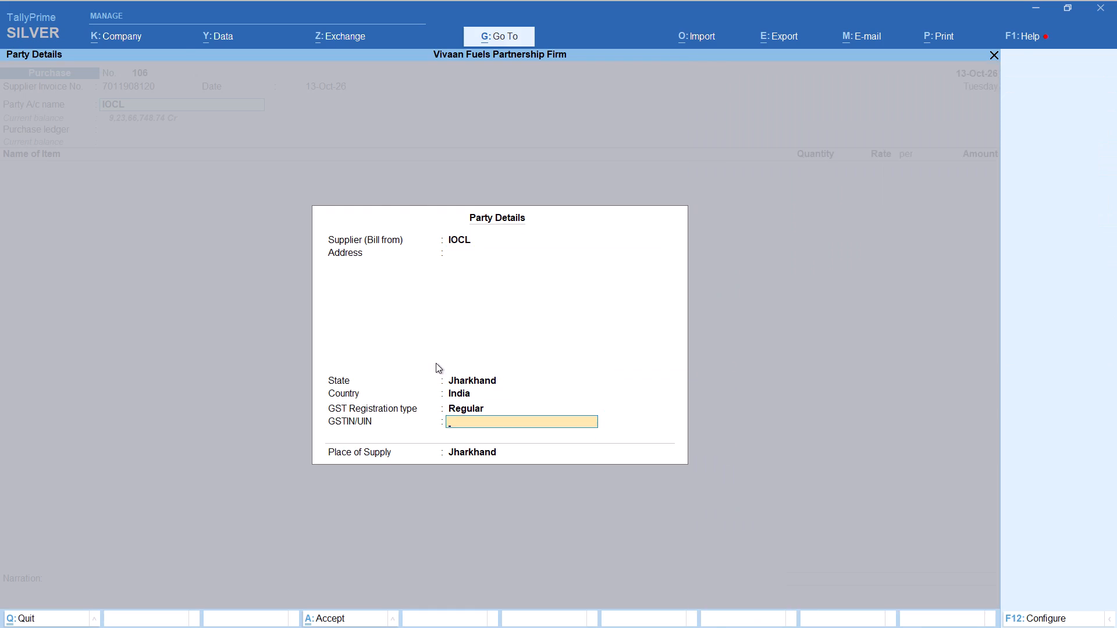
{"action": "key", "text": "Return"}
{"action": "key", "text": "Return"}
Add the MS PERTOL item without a tracking number, with 10,000 litres at the 101.54 rate and an amount of 10,15,424.54.
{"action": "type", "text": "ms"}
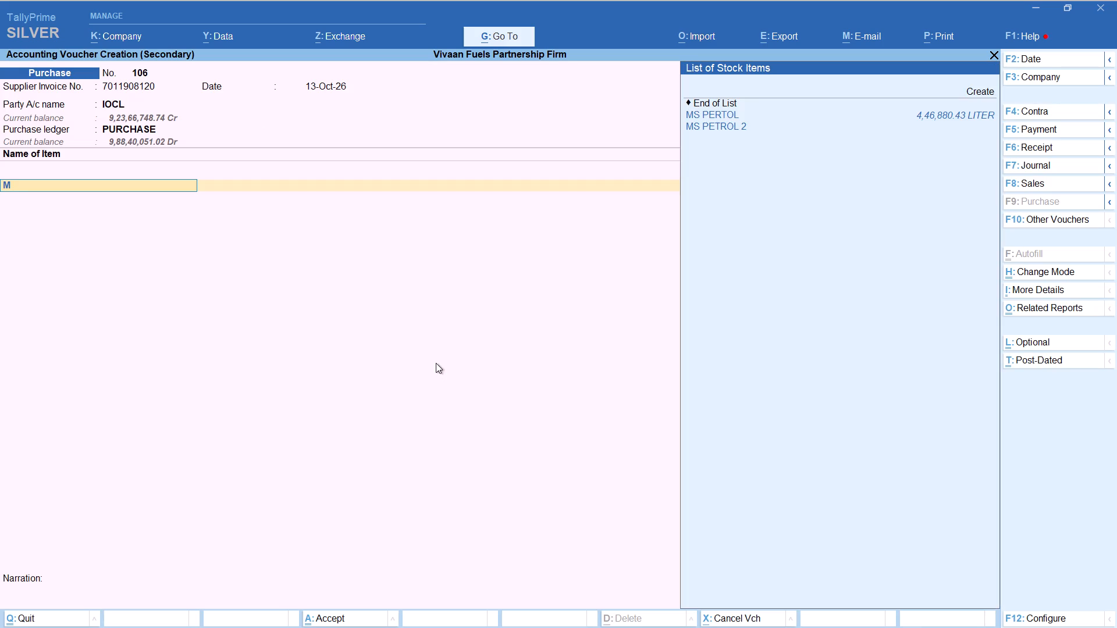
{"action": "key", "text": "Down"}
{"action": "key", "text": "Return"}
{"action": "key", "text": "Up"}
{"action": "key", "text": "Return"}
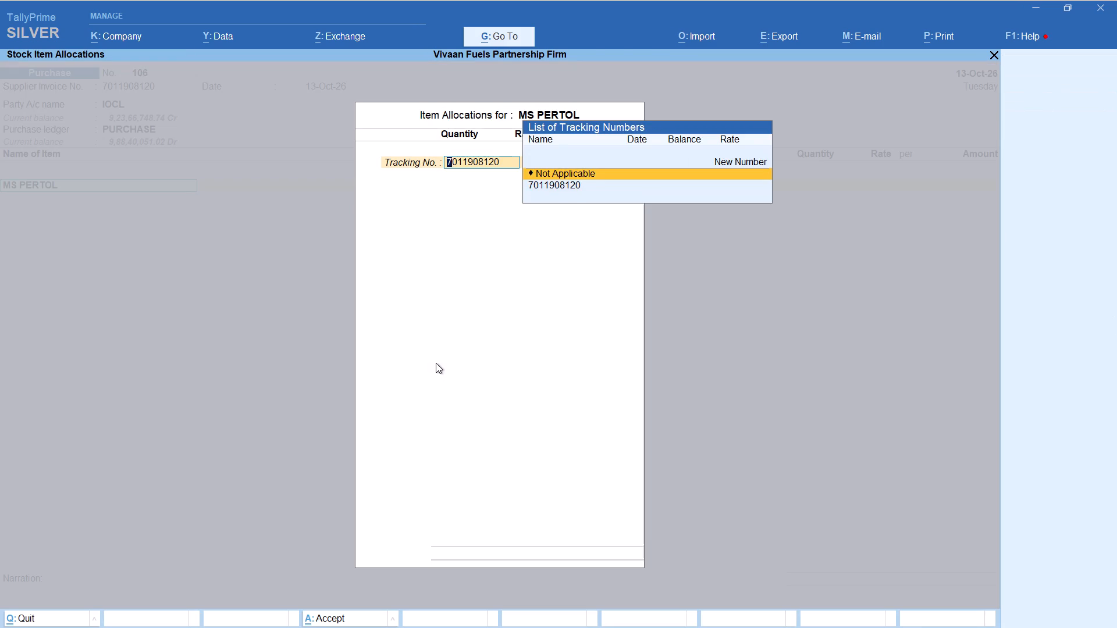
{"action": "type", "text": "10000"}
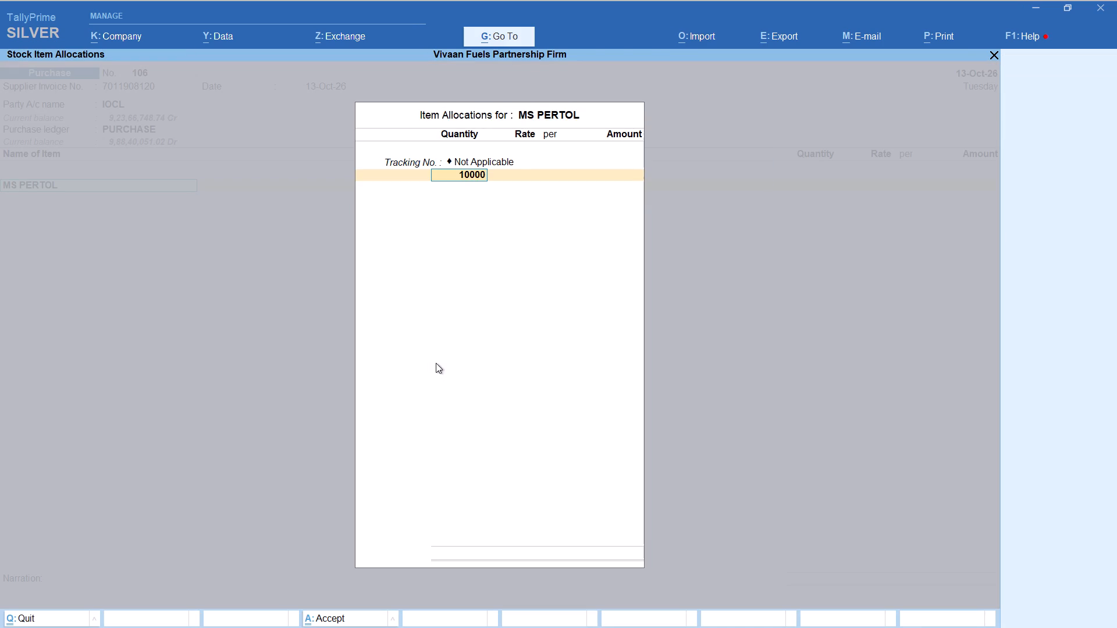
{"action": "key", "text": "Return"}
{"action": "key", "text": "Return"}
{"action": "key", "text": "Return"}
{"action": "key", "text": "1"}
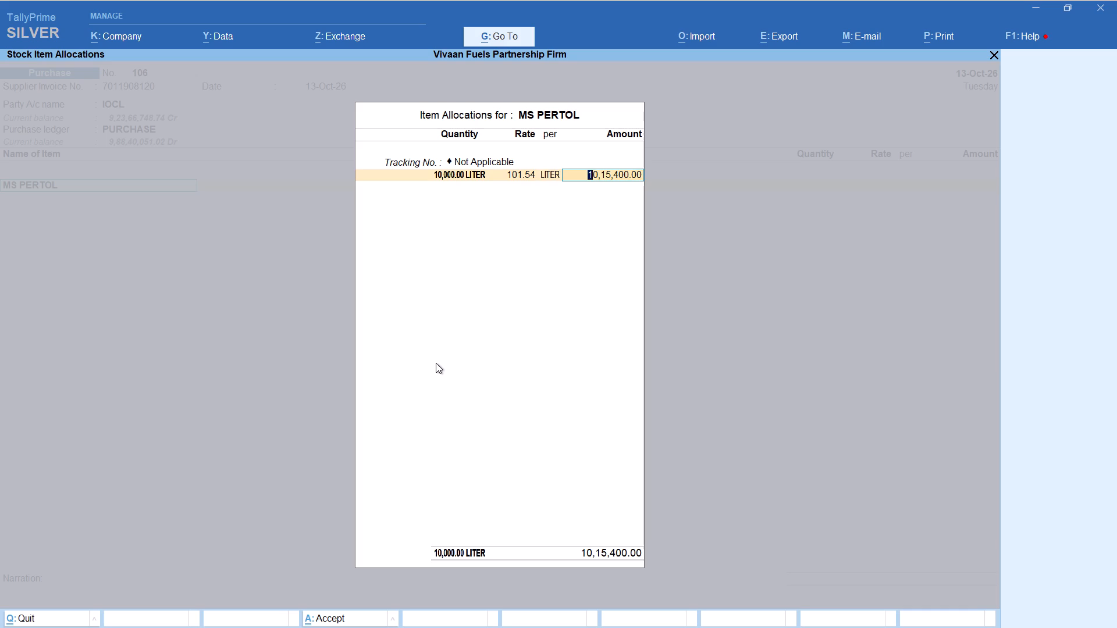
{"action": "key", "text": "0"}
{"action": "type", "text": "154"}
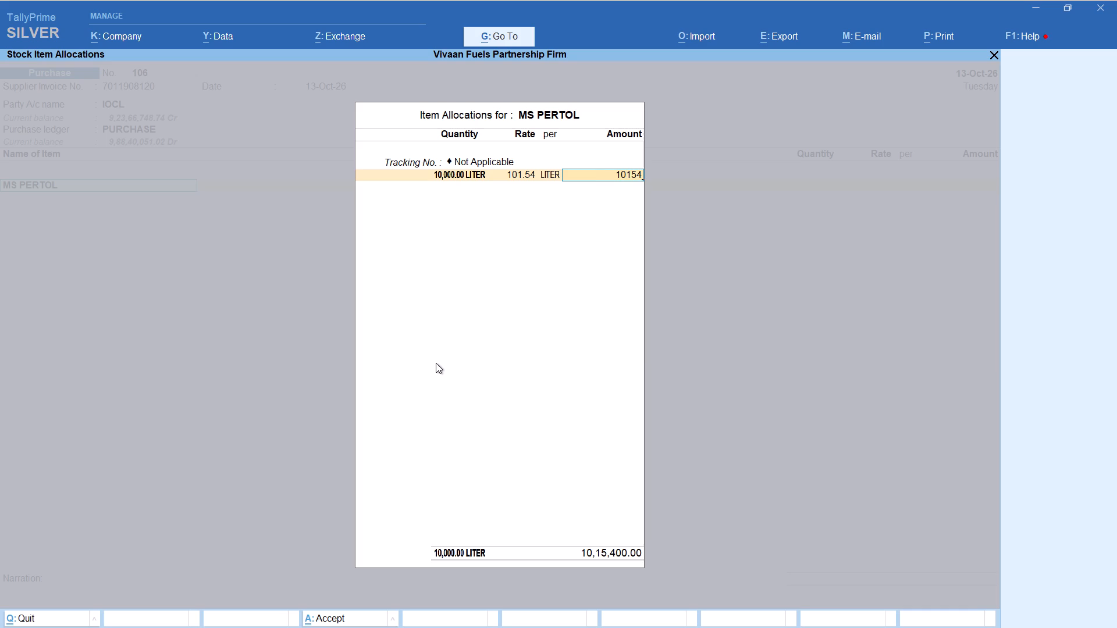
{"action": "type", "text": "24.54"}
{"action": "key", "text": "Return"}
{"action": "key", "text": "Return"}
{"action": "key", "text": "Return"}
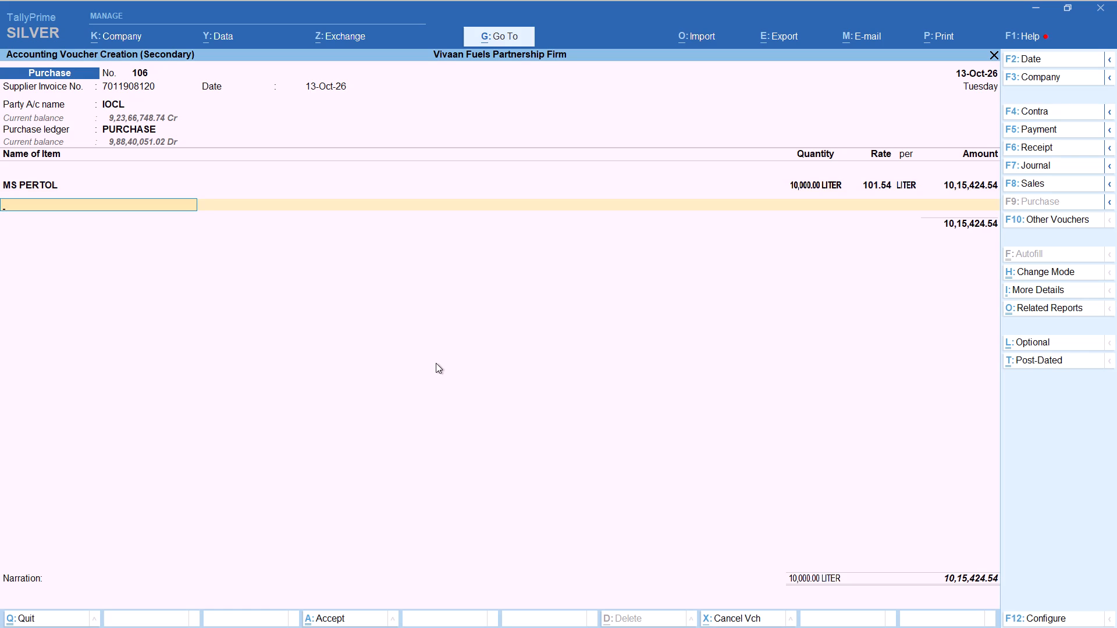
Add the HSD item without a tracking number, with 14,000 litres at the 98.16 rate and an amount of 13,74,188.31.
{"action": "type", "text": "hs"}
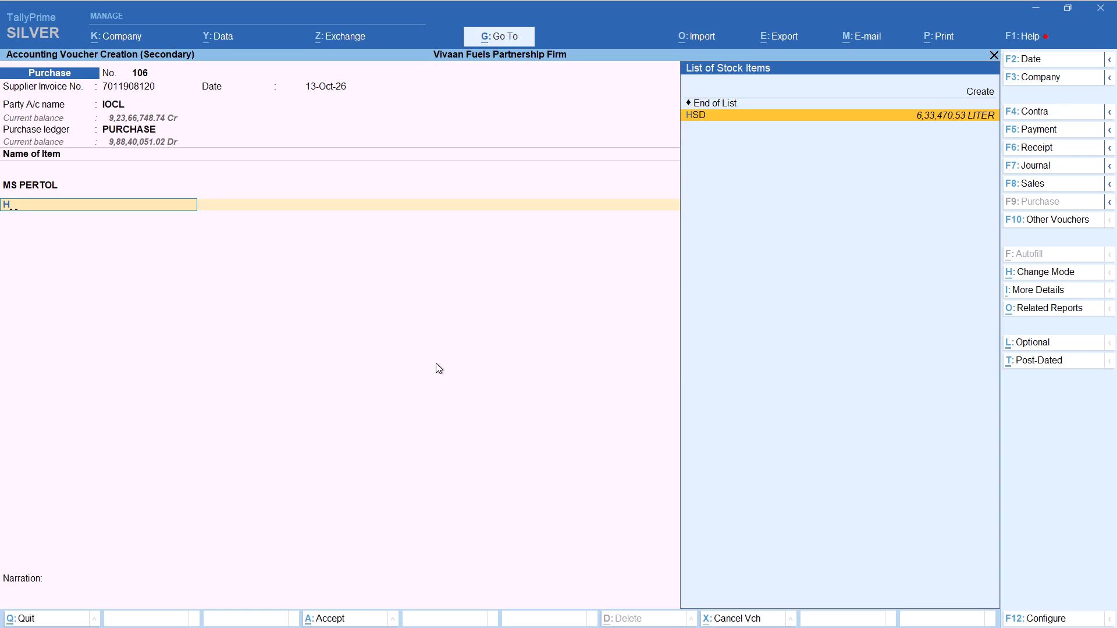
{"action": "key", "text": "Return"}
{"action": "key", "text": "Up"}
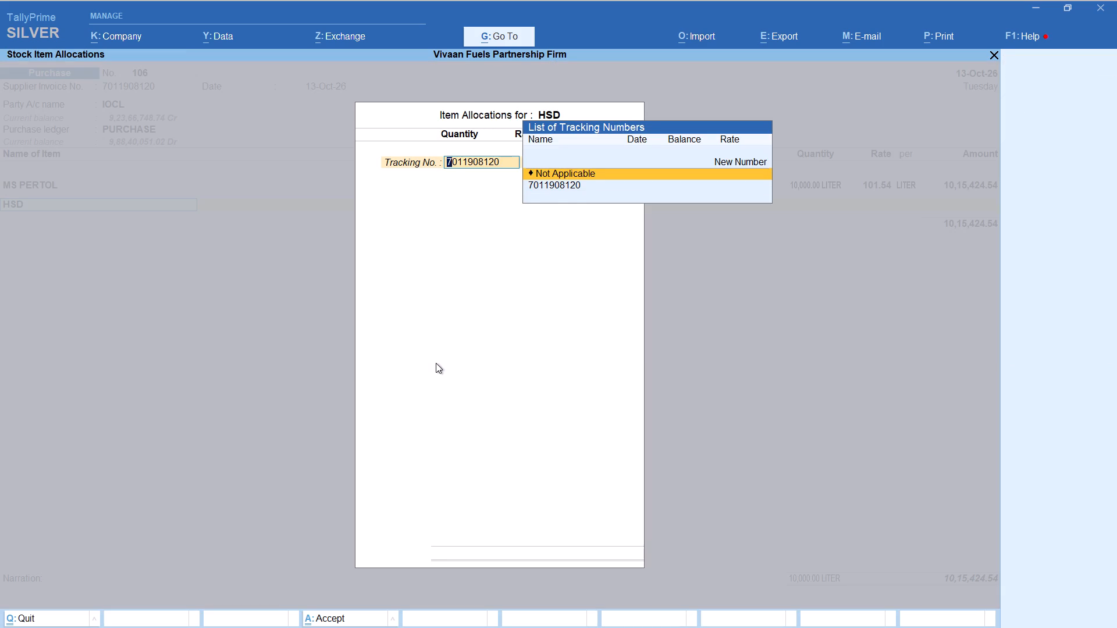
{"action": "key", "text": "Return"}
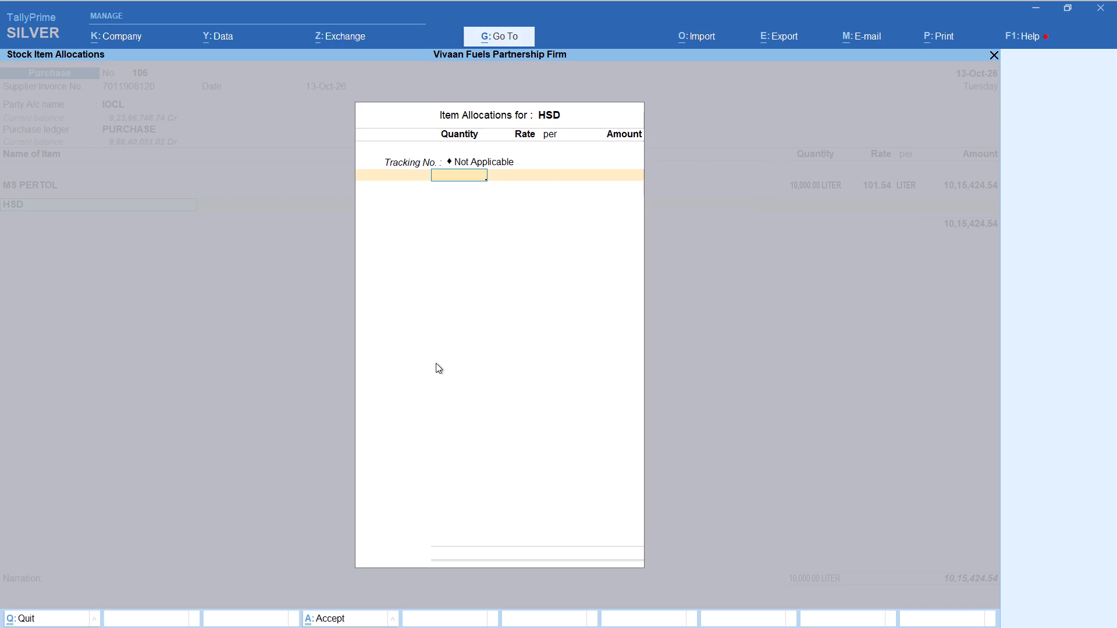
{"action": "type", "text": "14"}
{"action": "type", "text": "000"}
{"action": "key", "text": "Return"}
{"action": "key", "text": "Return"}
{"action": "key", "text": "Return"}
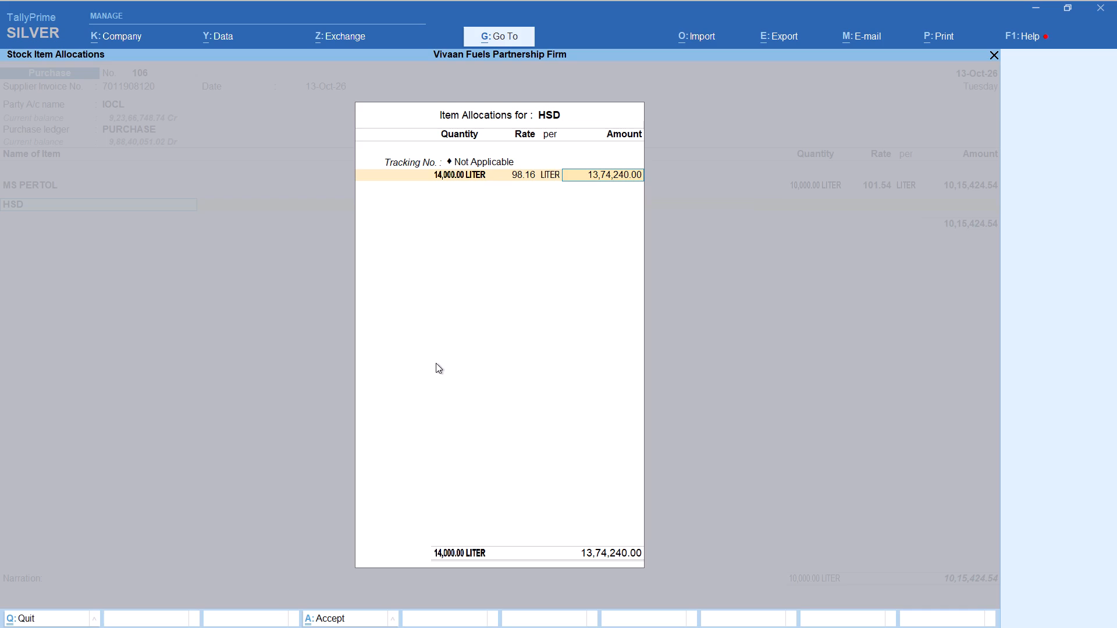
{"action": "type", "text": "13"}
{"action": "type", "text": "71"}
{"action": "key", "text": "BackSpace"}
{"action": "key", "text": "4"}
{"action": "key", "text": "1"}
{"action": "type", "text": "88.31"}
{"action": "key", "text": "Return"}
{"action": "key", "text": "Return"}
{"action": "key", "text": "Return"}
End the item list, add the Round Off ledger at 0.15, and save the purchase voucher.
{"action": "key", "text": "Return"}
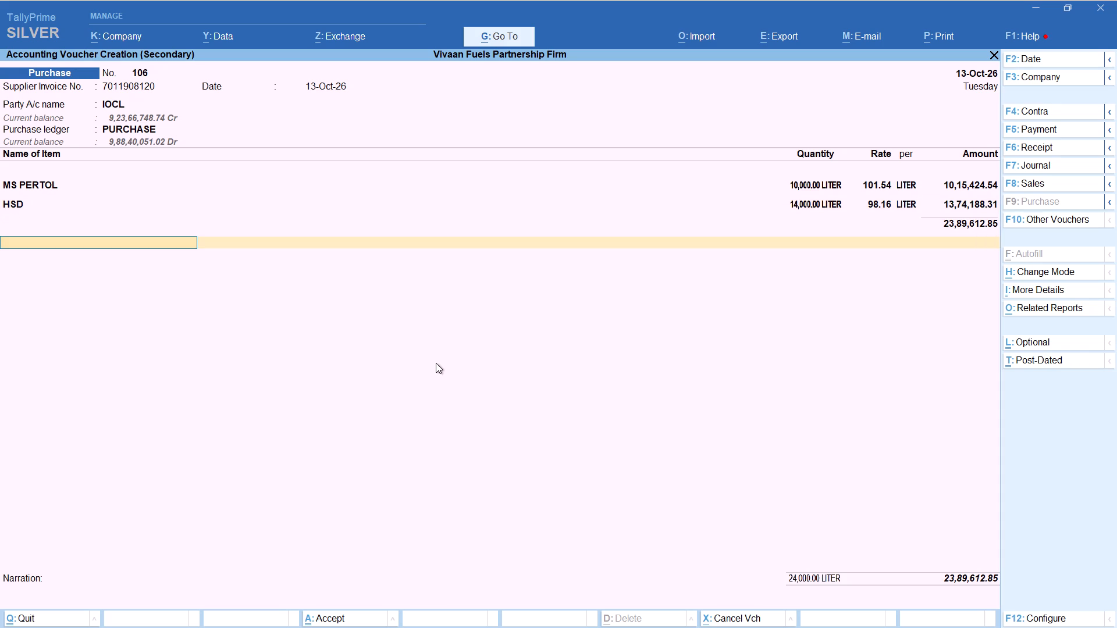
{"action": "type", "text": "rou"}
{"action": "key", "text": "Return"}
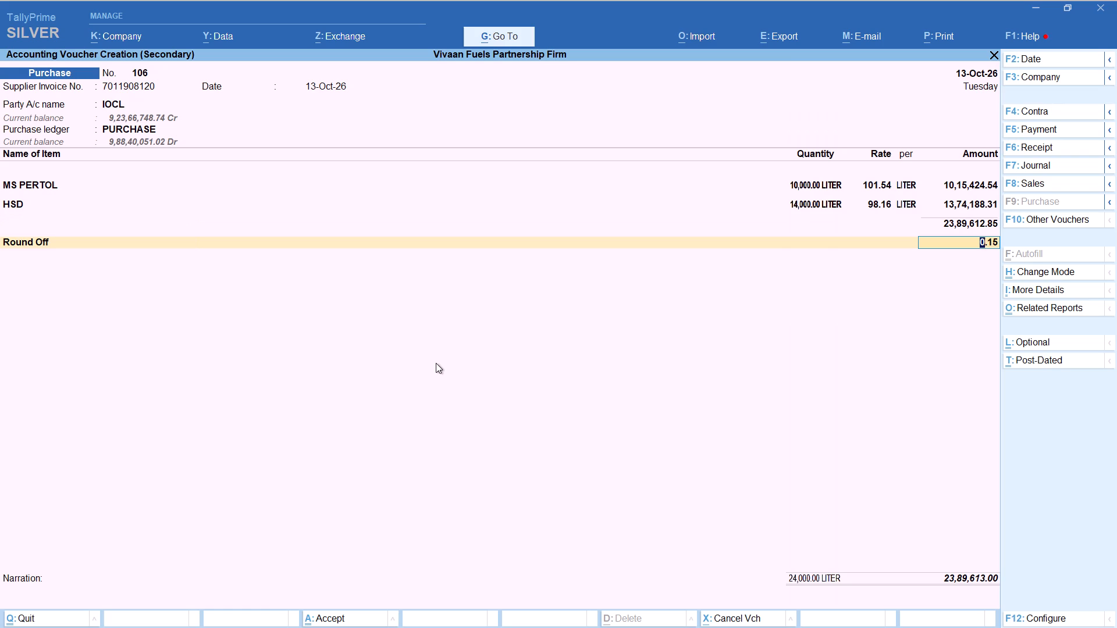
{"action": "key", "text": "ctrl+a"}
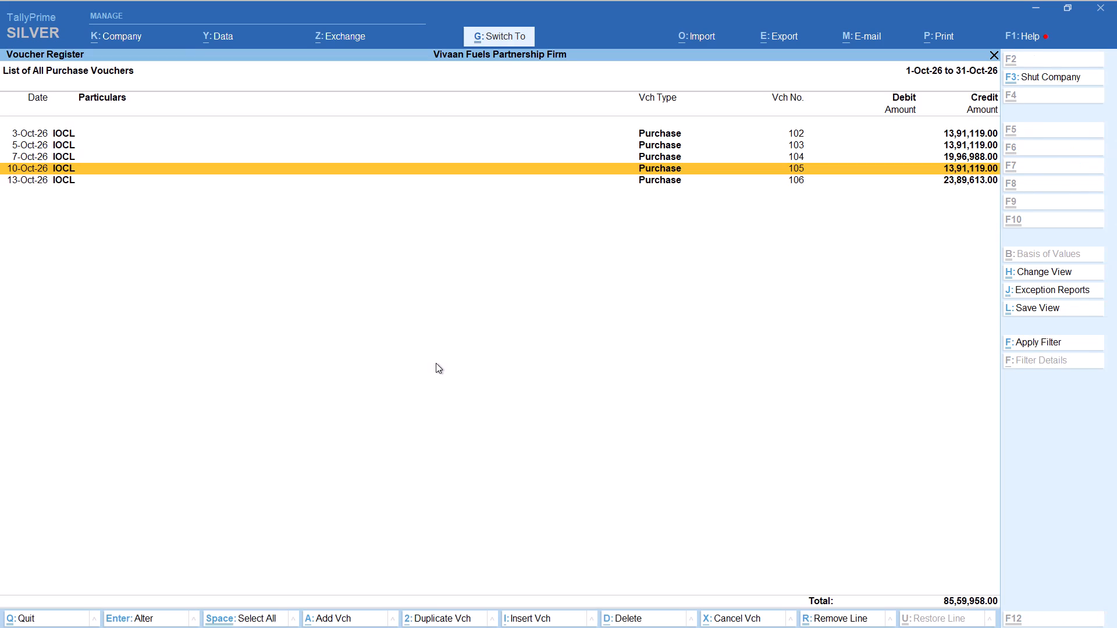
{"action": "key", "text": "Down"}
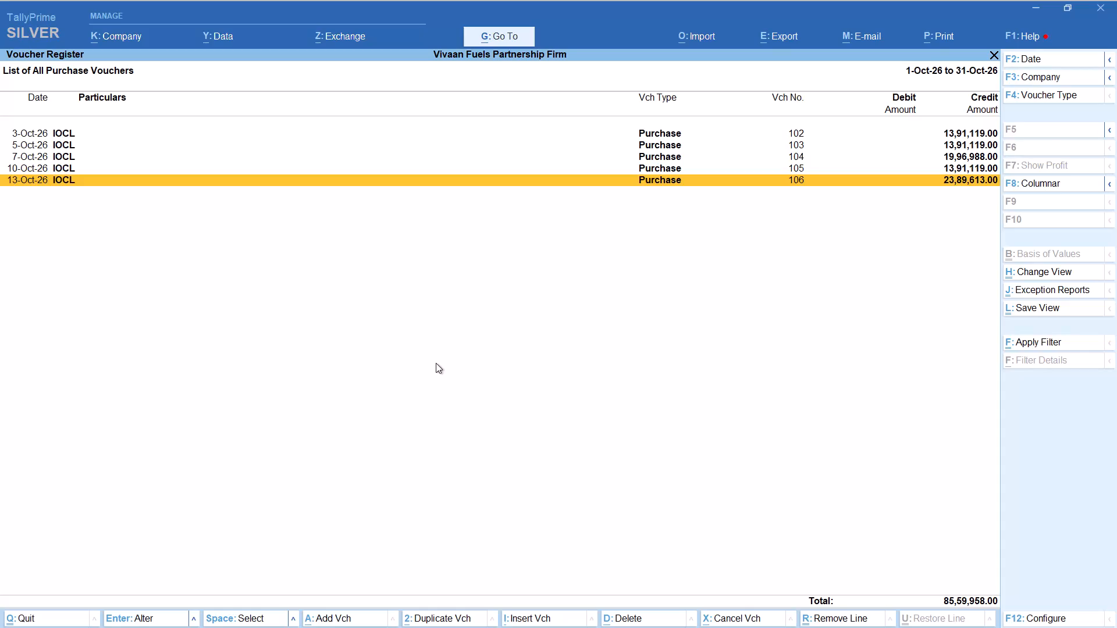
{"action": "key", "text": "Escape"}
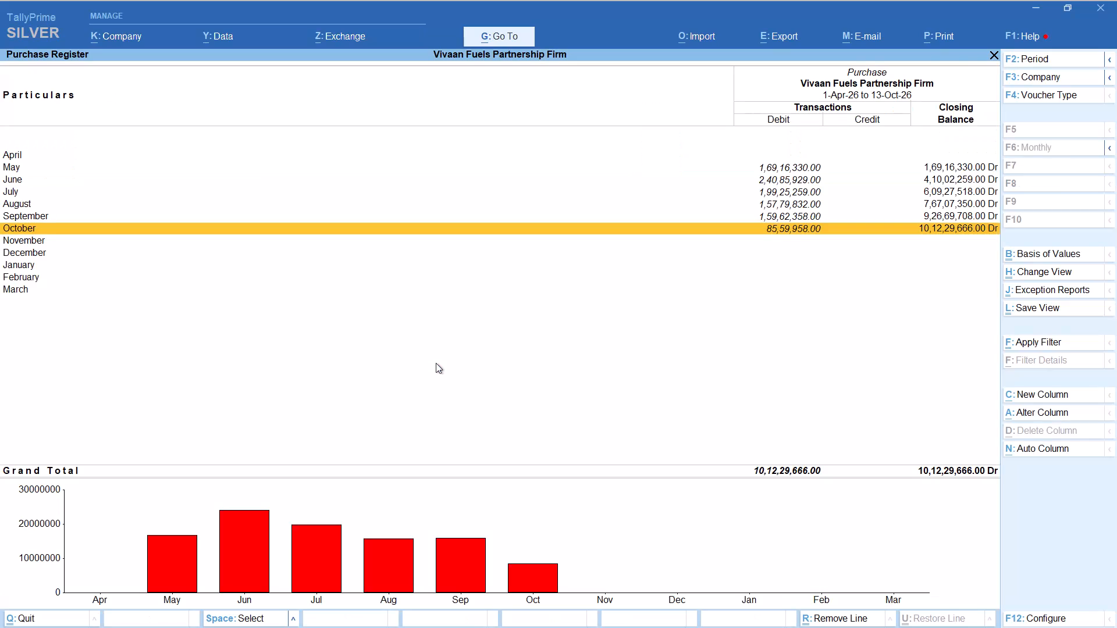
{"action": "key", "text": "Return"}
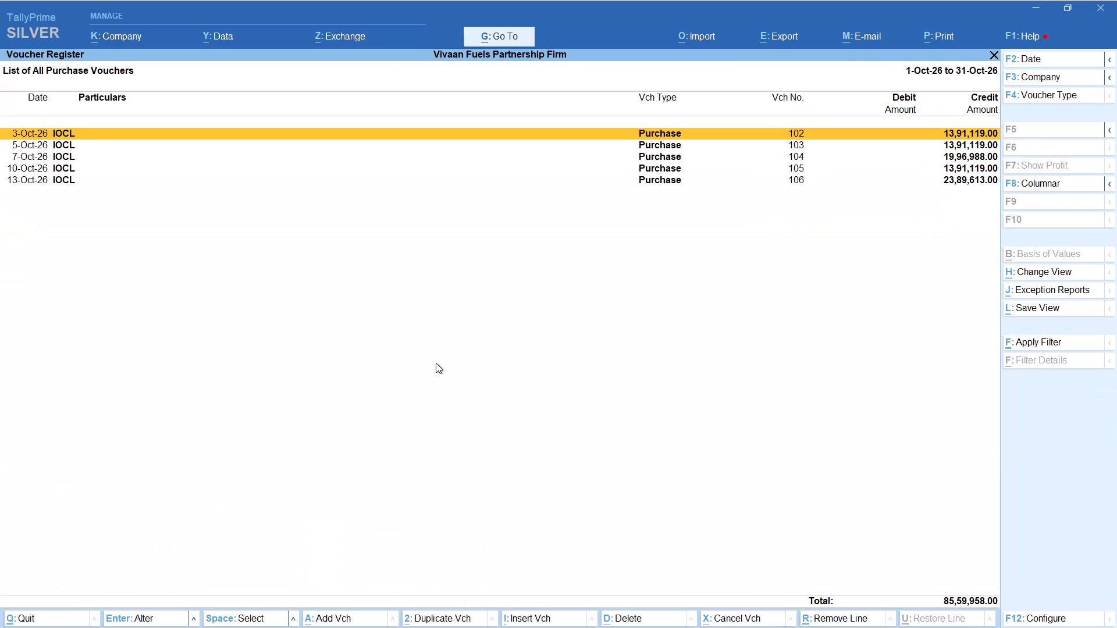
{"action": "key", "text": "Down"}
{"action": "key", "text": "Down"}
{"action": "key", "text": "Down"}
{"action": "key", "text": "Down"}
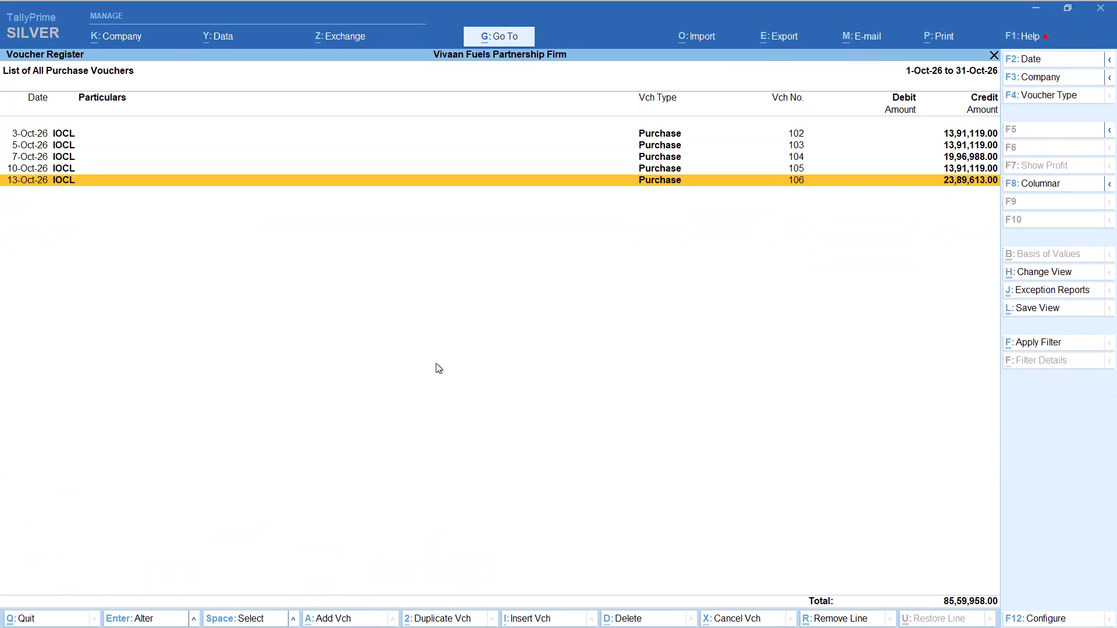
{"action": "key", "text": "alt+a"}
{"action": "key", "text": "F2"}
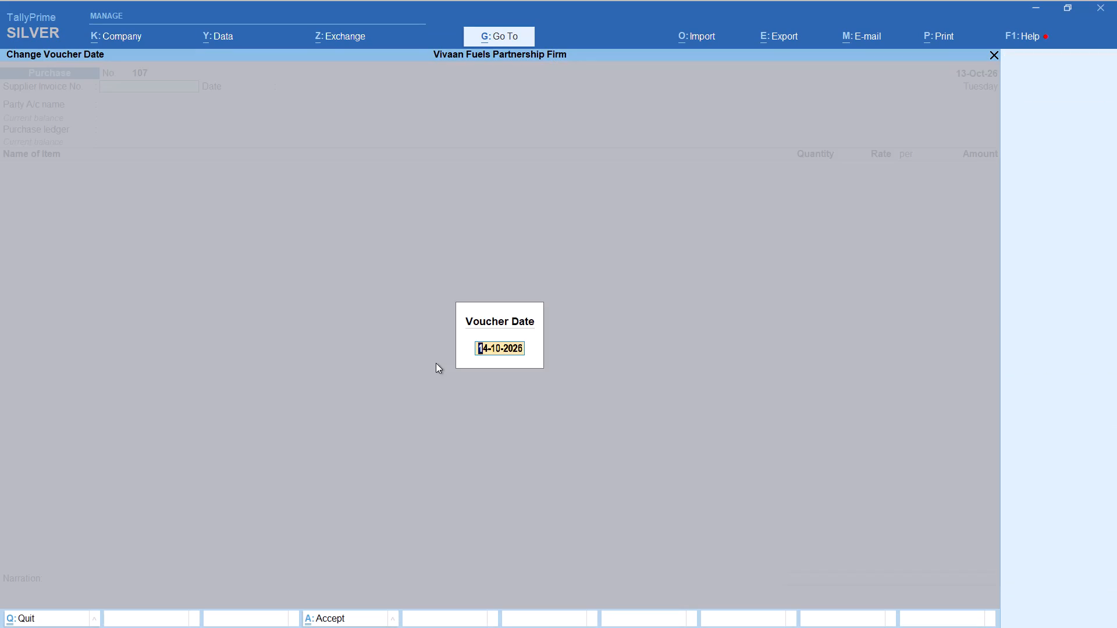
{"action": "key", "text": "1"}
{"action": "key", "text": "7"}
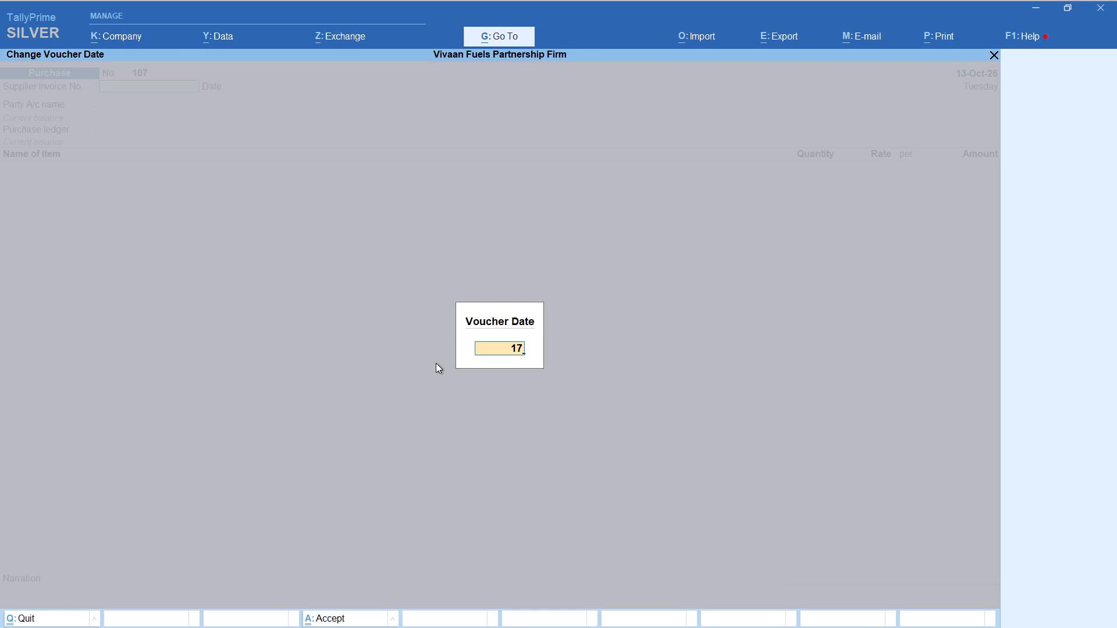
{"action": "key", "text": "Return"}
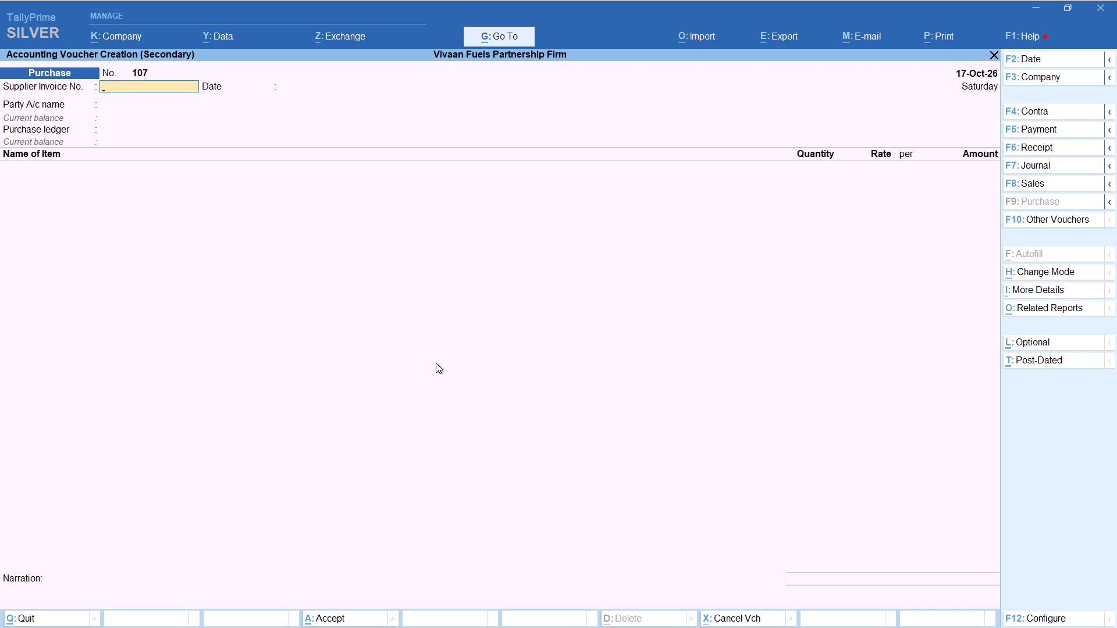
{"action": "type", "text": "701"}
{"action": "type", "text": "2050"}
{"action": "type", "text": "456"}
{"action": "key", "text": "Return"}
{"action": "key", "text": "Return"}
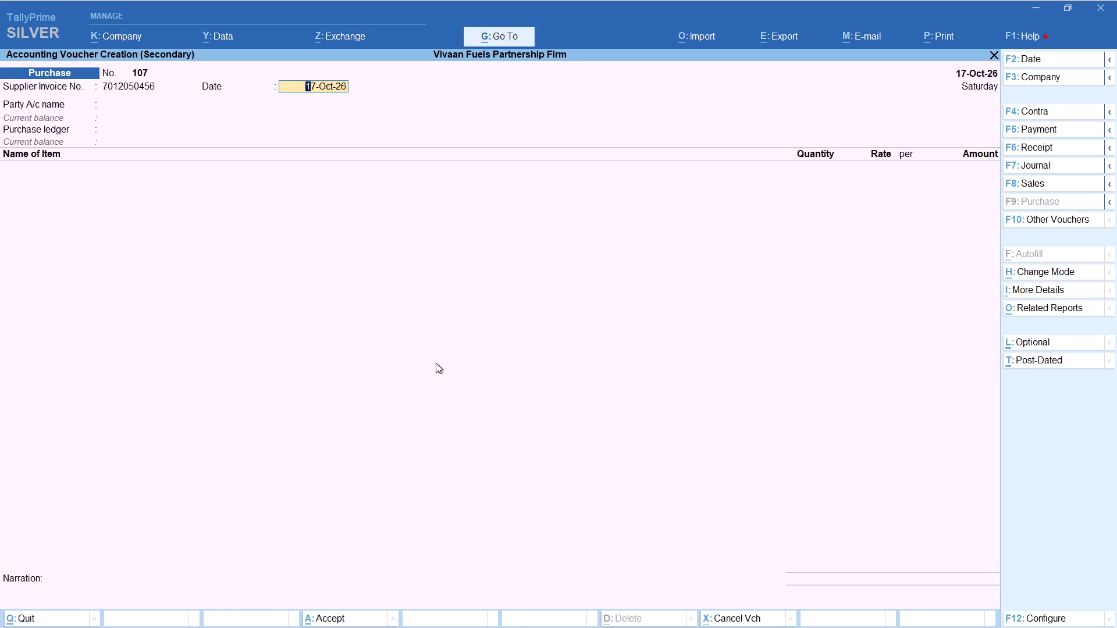
{"action": "left_click", "coordinate": [436, 363]}
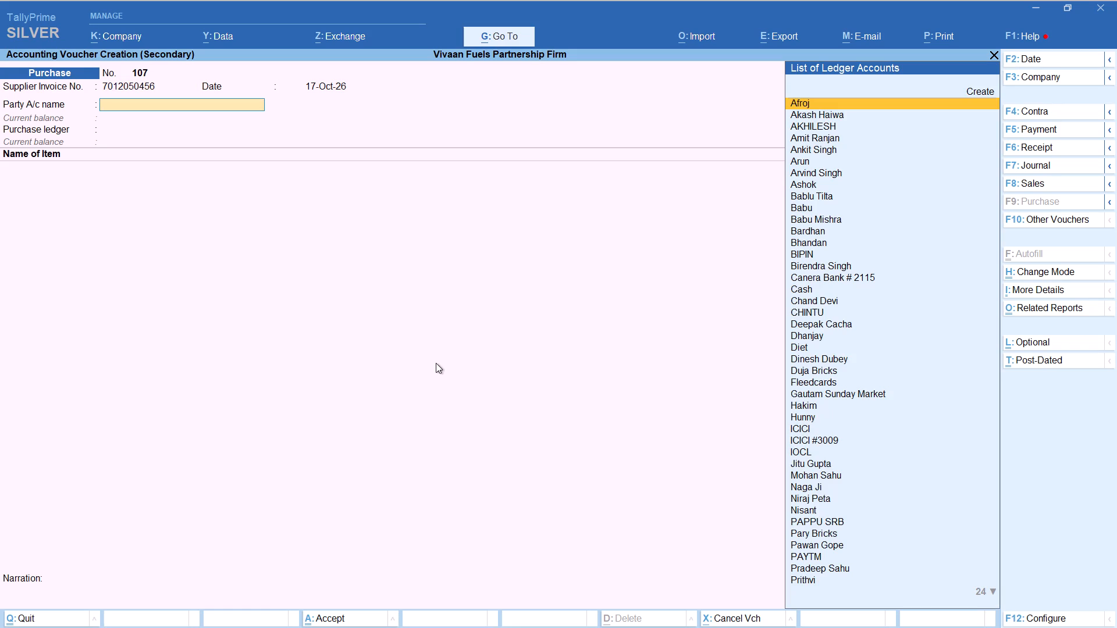
Choose IOCL as the party, accept its party details, and select PURCHASE as the purchase ledger.
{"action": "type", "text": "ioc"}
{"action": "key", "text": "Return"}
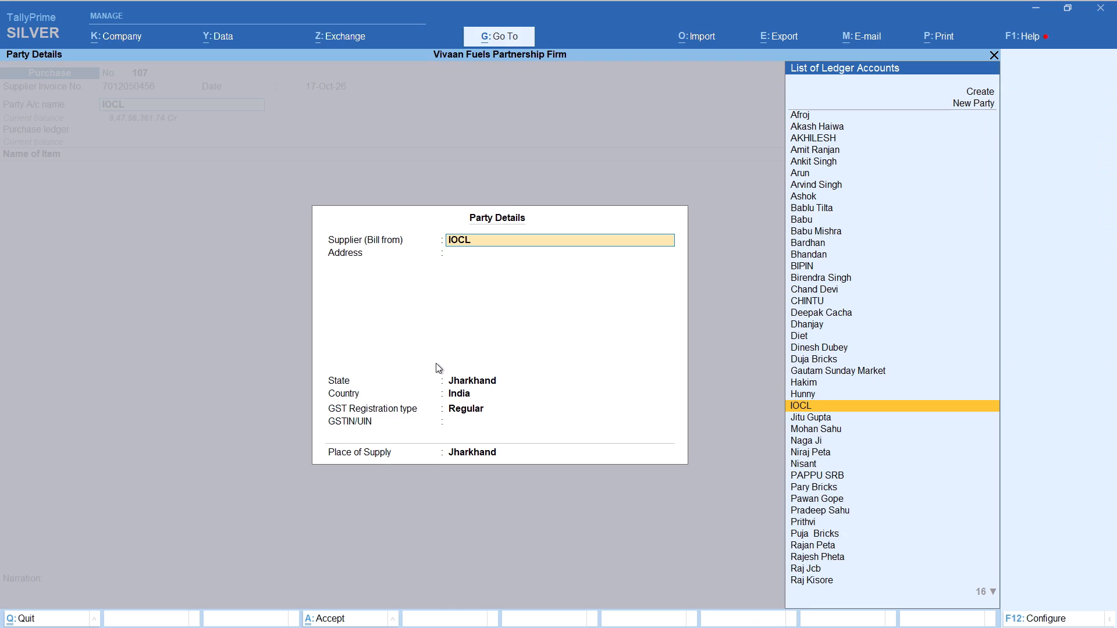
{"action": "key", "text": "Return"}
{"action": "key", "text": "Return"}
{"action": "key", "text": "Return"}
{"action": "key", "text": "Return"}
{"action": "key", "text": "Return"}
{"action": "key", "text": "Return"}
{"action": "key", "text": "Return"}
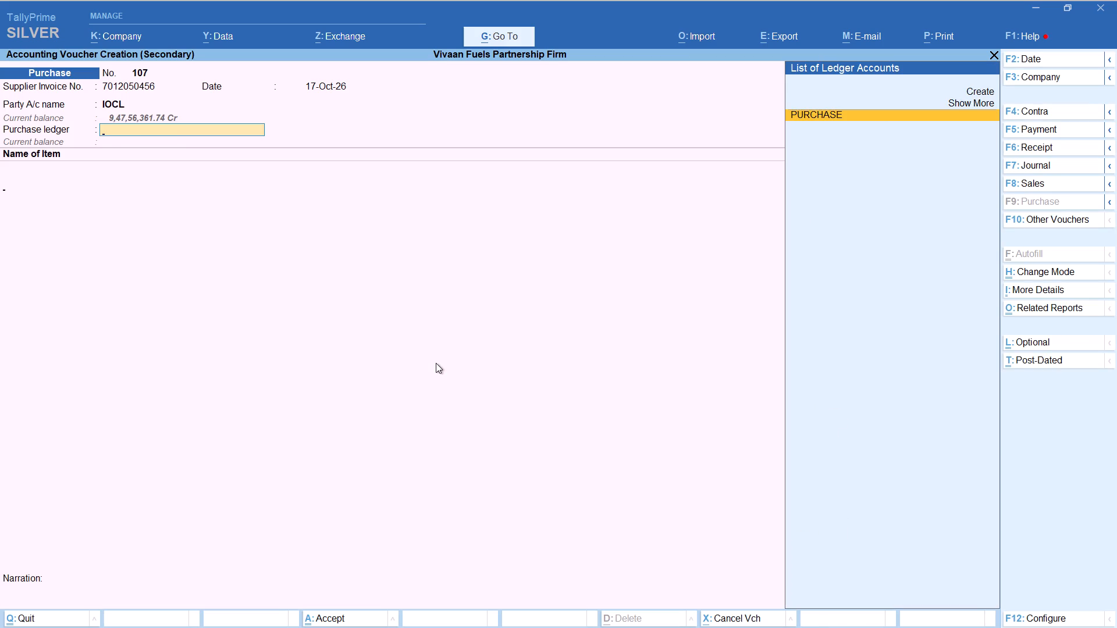
Add the MS PERTOL item without a tracking number, with 9,000 litres at the 101.54 rate and an amount of 9,13,882.09.
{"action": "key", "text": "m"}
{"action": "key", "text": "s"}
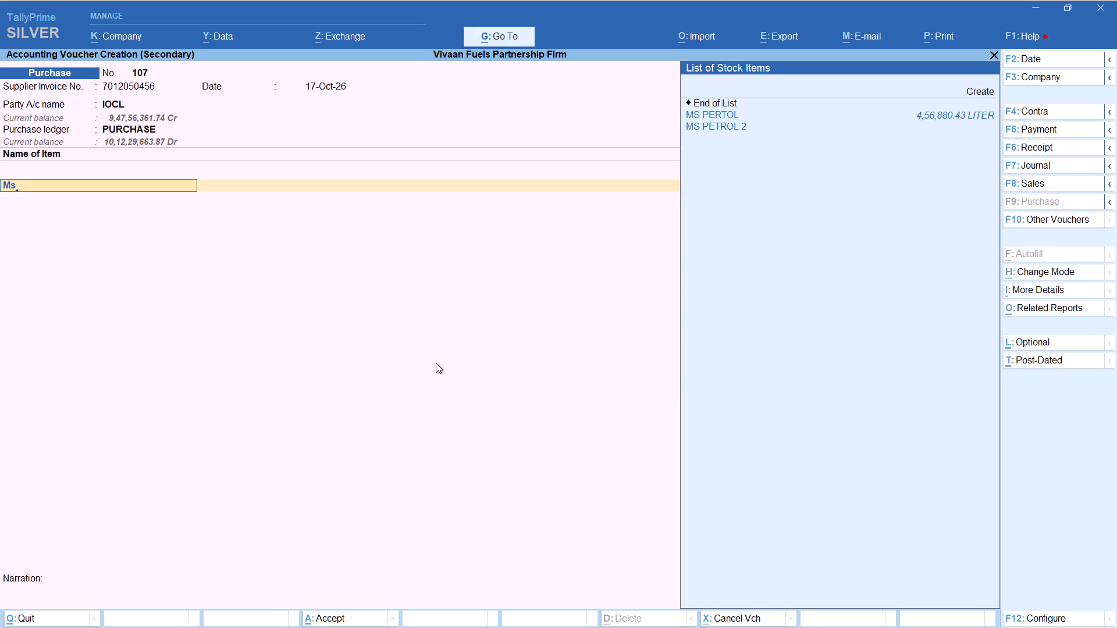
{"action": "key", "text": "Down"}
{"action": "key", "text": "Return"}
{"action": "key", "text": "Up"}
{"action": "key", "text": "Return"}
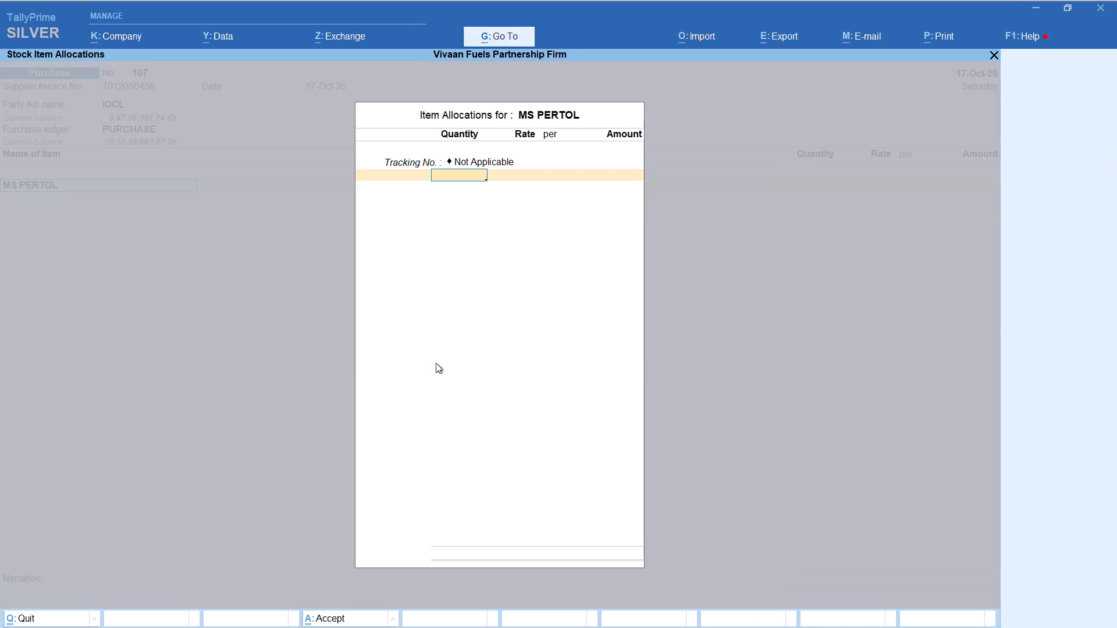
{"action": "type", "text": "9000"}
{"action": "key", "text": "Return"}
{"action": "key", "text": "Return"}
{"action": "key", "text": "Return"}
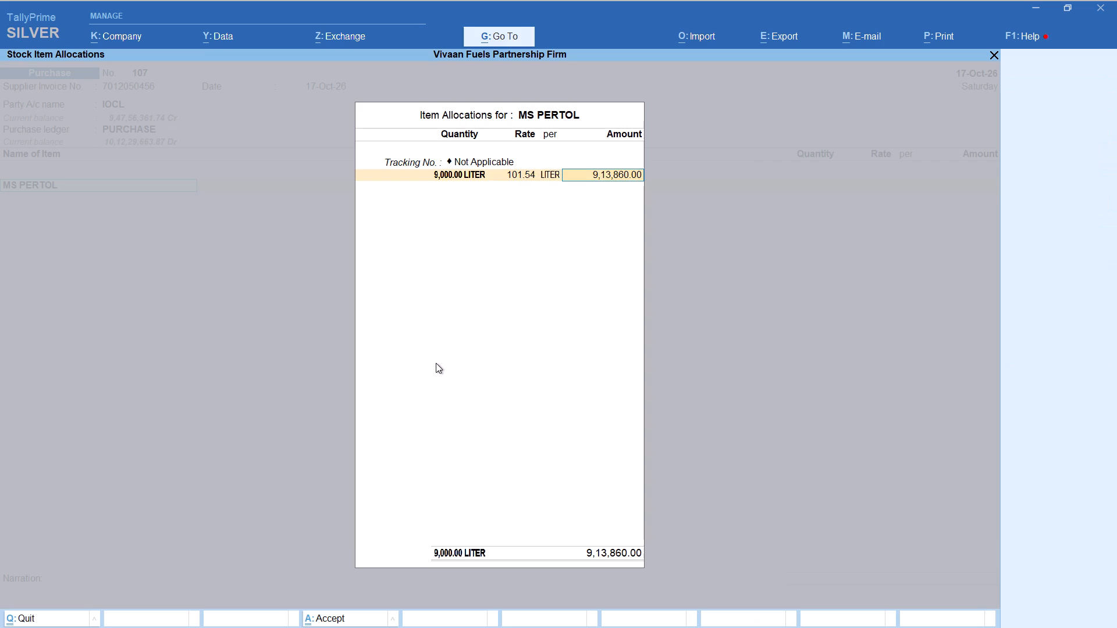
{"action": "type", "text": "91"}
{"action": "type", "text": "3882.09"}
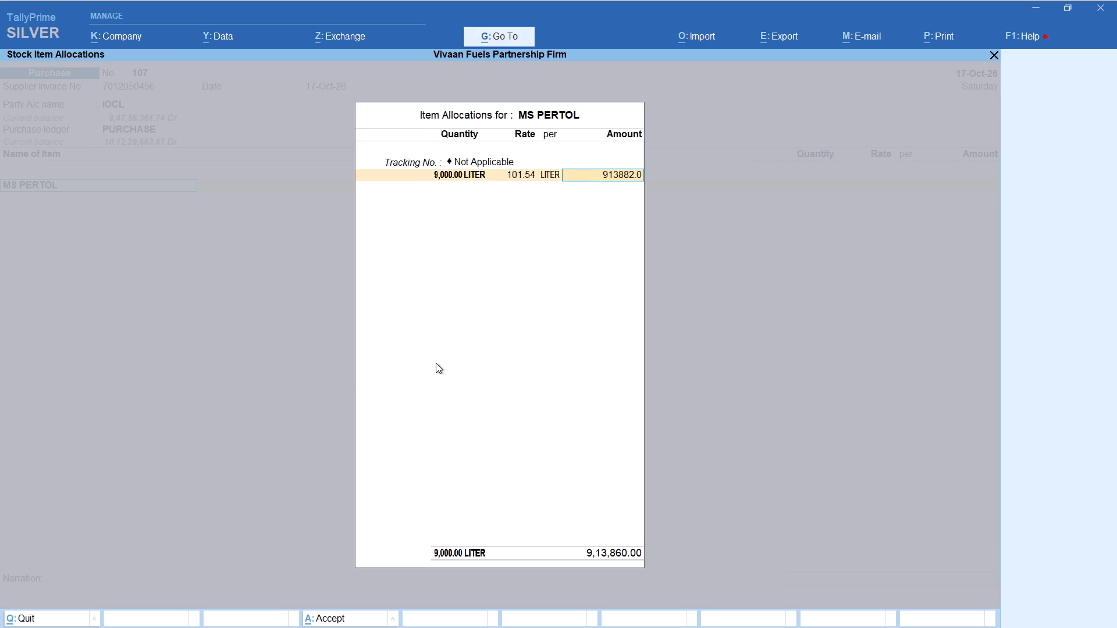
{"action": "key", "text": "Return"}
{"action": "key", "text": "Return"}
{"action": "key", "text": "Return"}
Add the HSD item without a tracking number, with 5,000 litres at the 98.16 rate and an amount of 4,90,781.54.
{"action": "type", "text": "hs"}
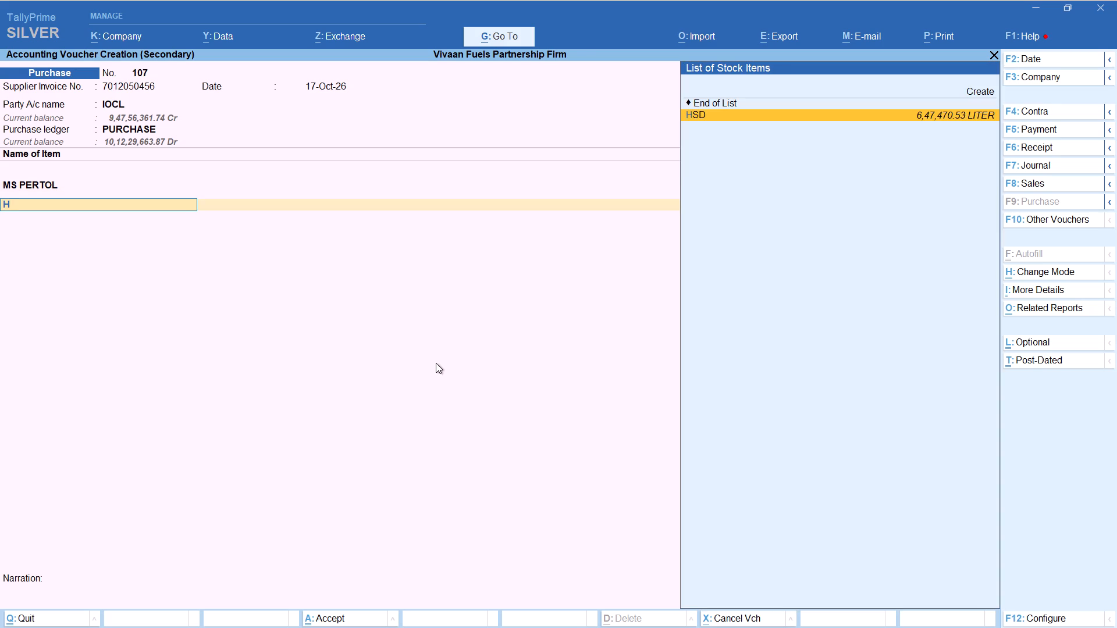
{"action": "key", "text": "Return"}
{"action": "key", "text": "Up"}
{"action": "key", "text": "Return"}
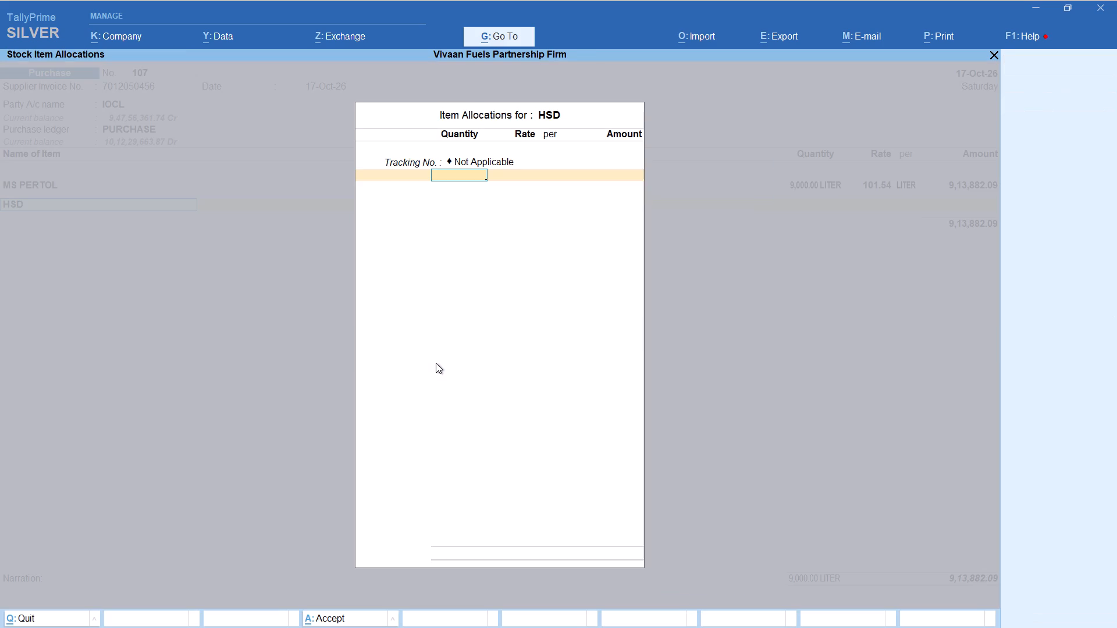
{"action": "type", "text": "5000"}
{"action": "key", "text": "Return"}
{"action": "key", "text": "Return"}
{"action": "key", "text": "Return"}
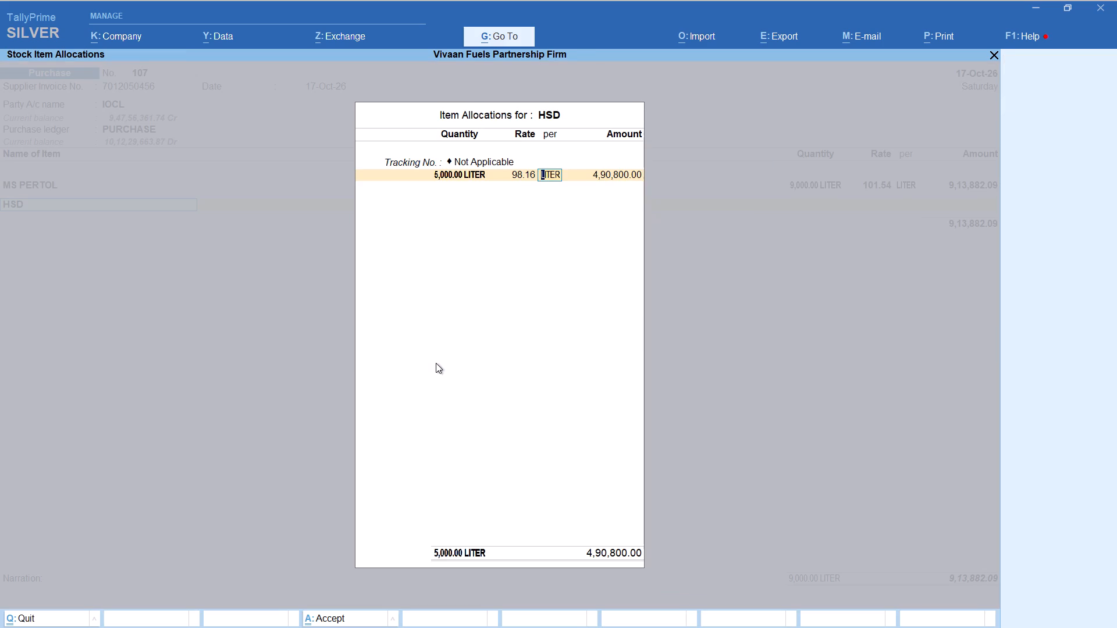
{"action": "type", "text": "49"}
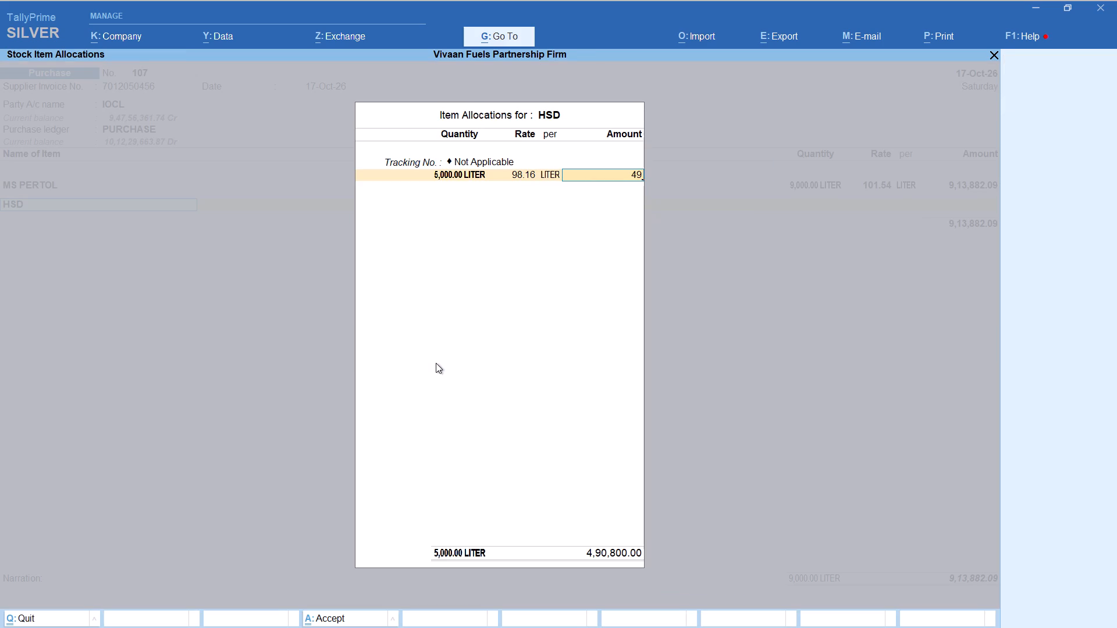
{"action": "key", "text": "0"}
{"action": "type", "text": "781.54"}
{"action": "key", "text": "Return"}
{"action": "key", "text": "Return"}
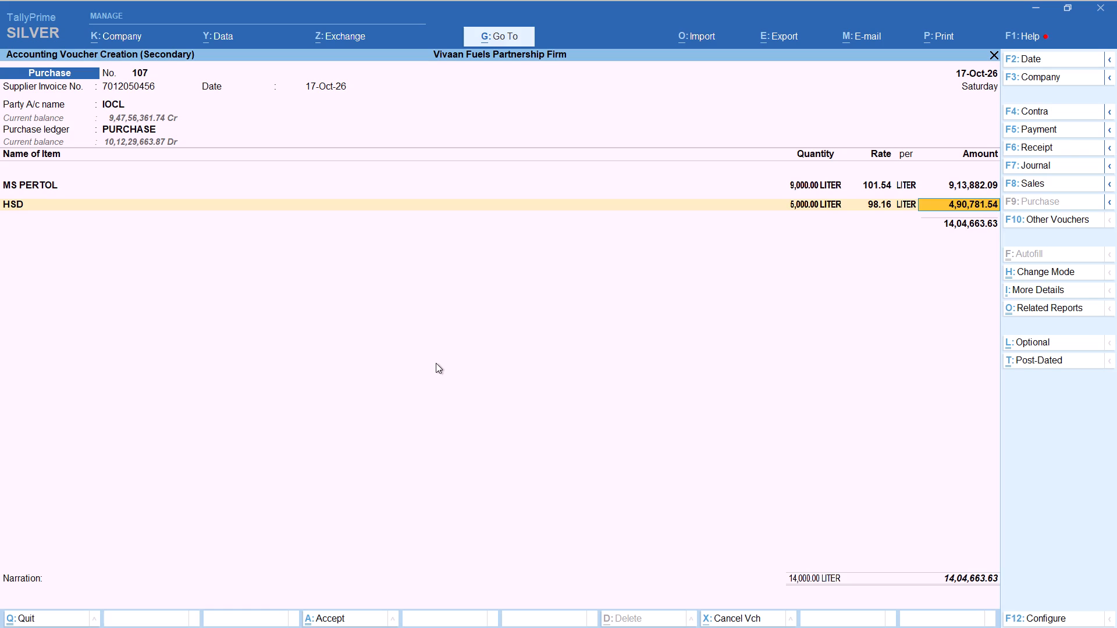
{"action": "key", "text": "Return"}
End the item list, add the Round Off ledger at 0.37, and save the purchase voucher.
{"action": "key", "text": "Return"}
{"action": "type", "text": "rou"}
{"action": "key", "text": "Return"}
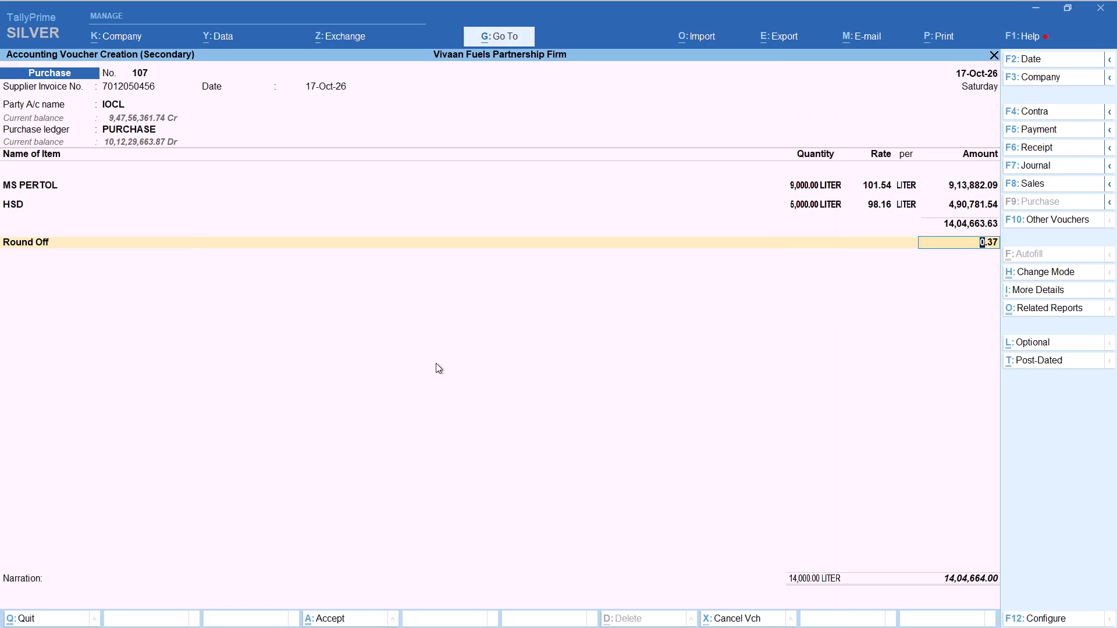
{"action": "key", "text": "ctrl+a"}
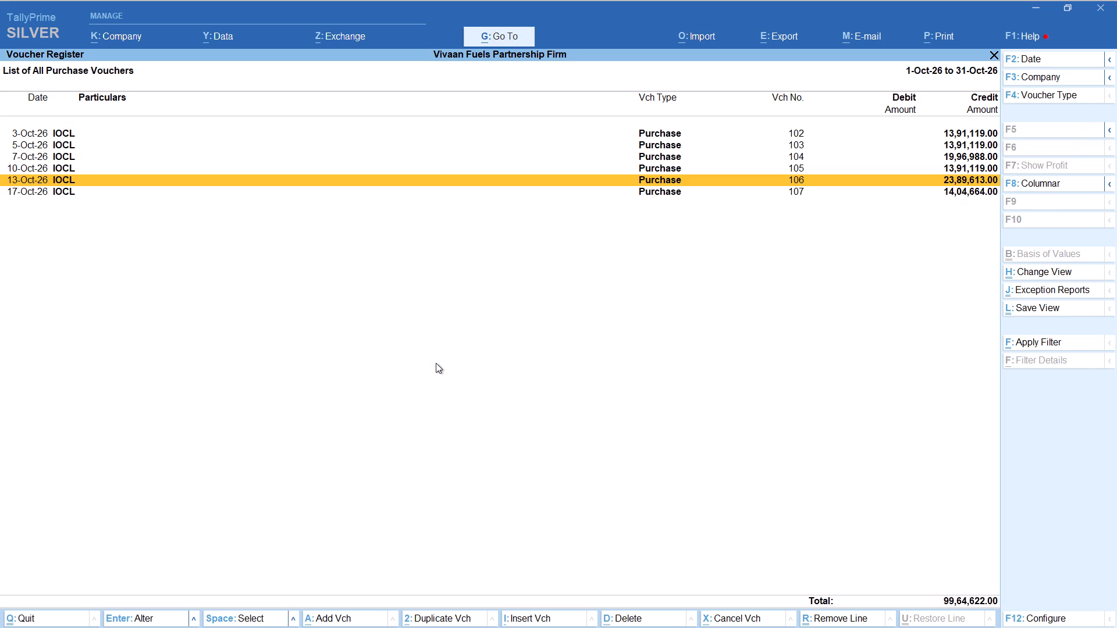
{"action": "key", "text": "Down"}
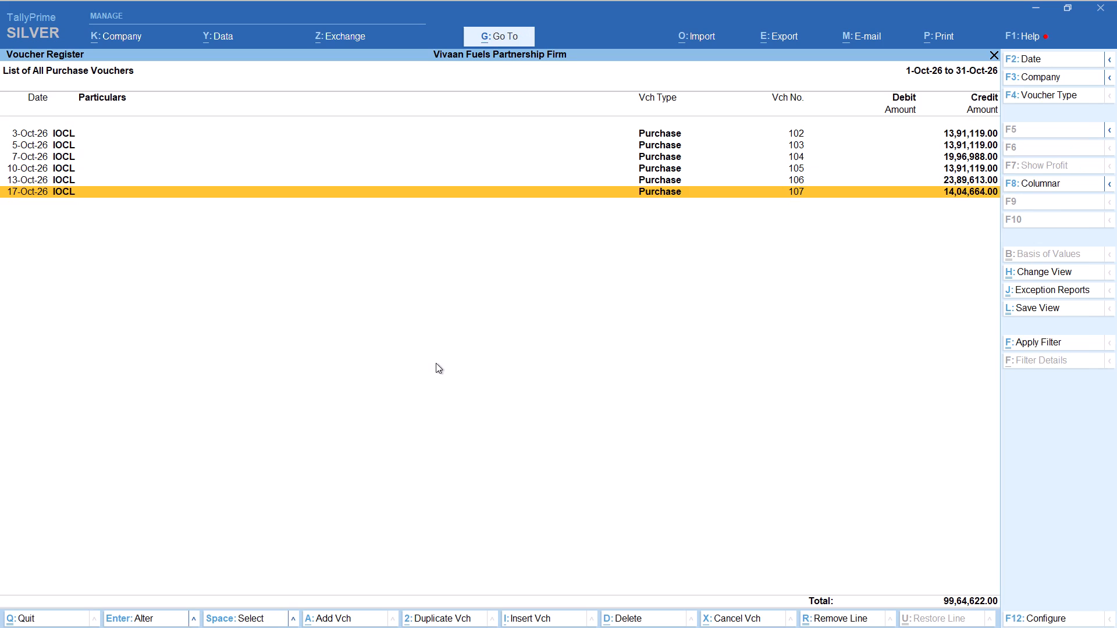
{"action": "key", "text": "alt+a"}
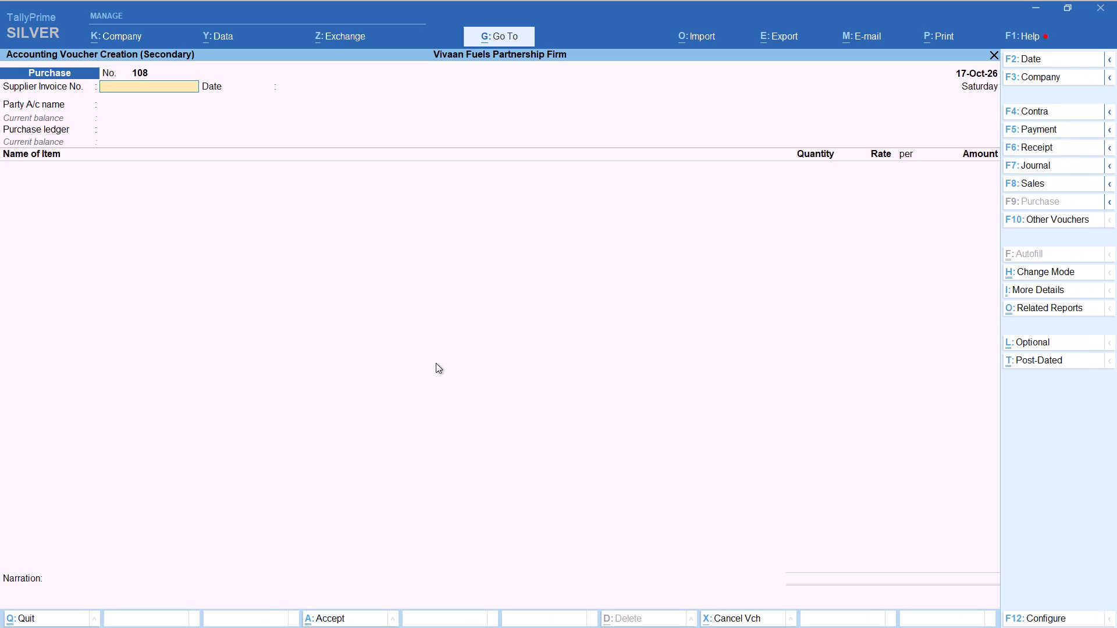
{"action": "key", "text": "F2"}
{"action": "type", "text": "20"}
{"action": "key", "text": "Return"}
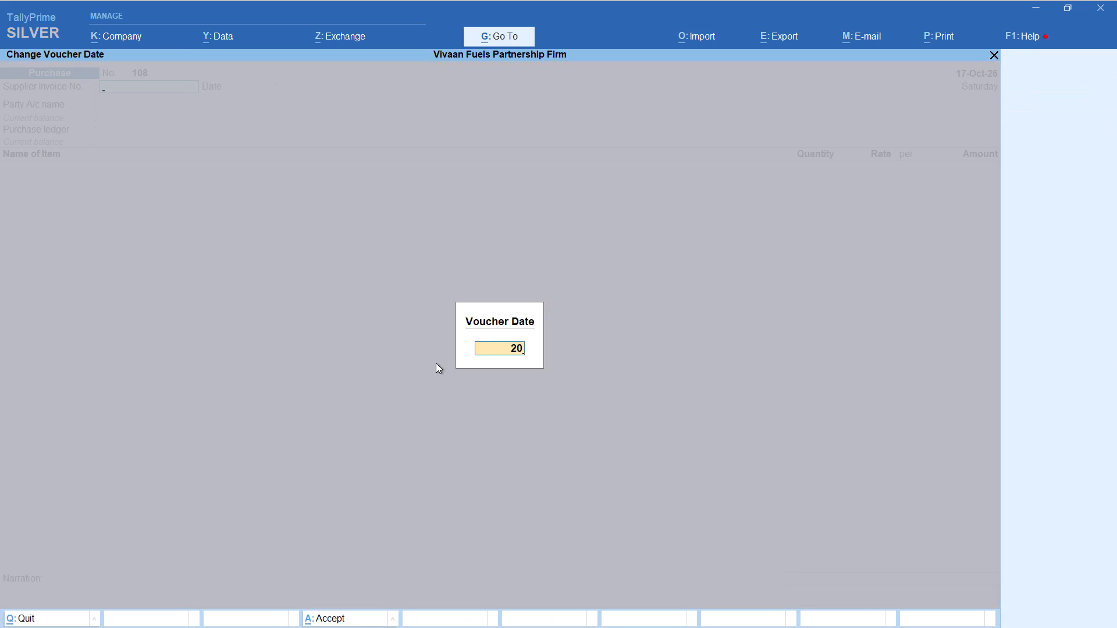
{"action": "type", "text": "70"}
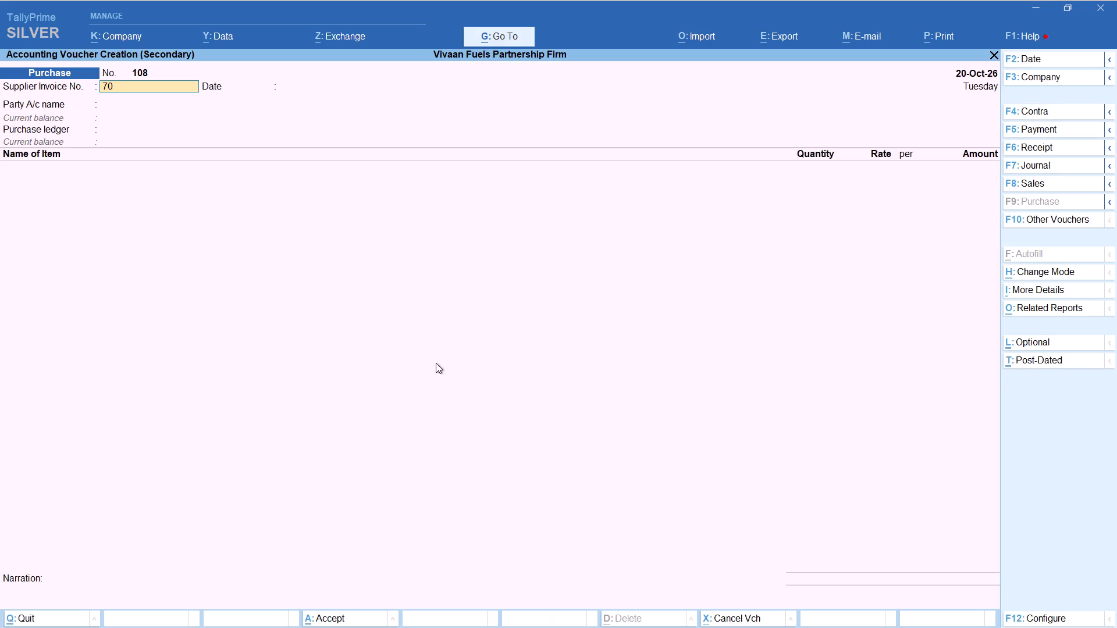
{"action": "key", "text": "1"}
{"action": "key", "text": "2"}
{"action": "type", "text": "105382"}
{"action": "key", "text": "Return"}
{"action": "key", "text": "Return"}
Choose IOCL as the party, accept its party details, and select PURCHASE as the purchase ledger.
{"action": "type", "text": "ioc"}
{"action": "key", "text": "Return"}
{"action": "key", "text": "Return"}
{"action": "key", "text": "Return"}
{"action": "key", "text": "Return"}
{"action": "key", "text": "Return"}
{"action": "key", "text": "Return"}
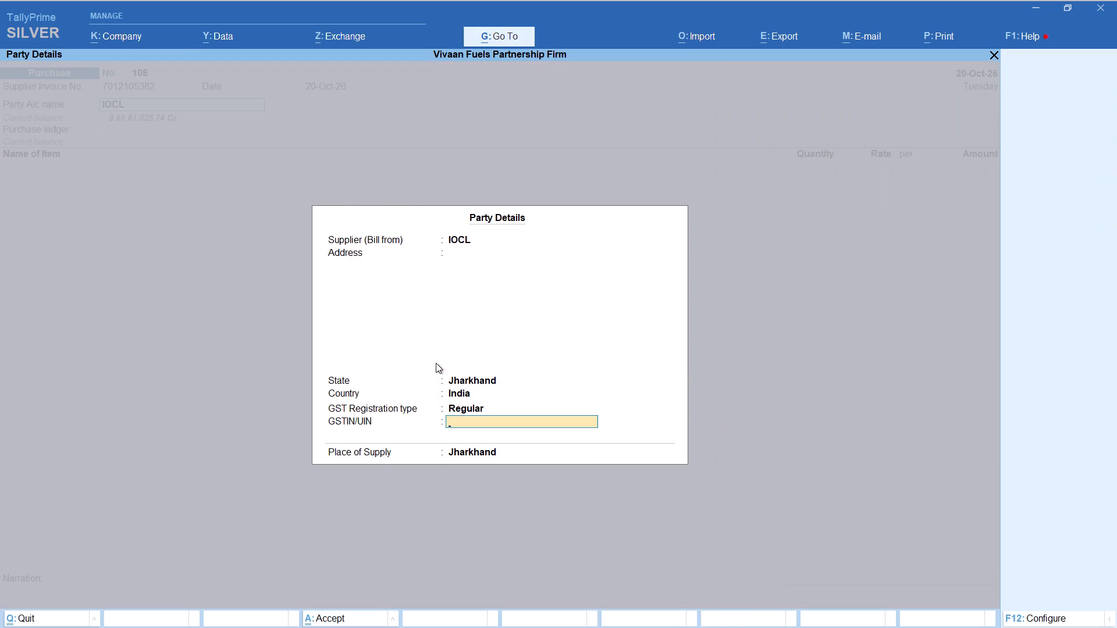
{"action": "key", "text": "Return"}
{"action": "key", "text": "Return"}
Add the MS PERTOL item without a tracking number, with 9,000 litres at the 101.54 rate and an amount of 9,13,882.09.
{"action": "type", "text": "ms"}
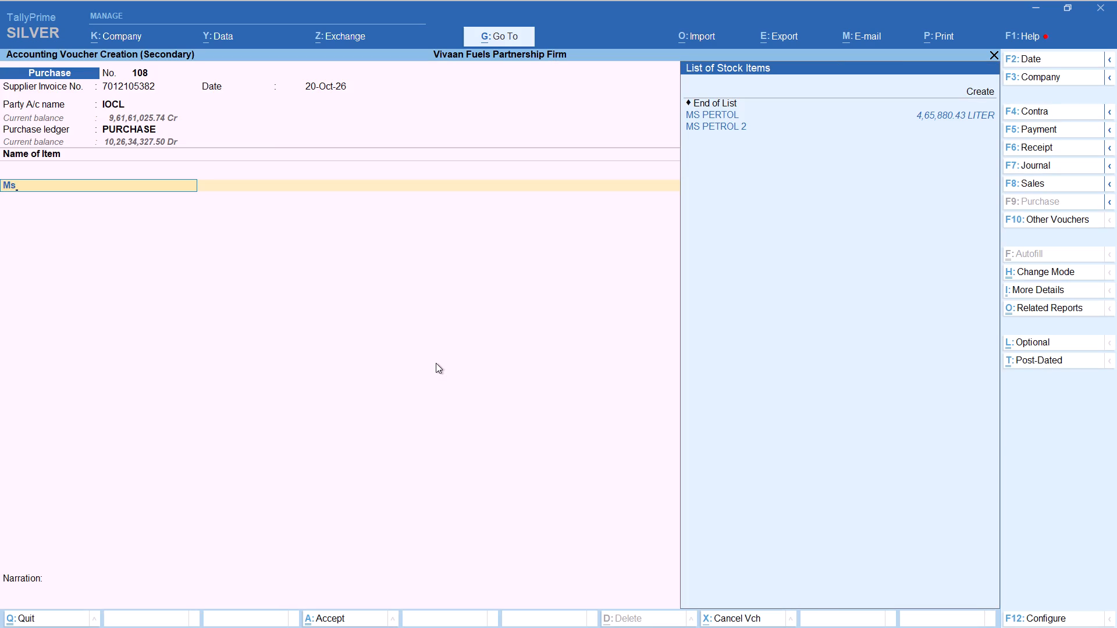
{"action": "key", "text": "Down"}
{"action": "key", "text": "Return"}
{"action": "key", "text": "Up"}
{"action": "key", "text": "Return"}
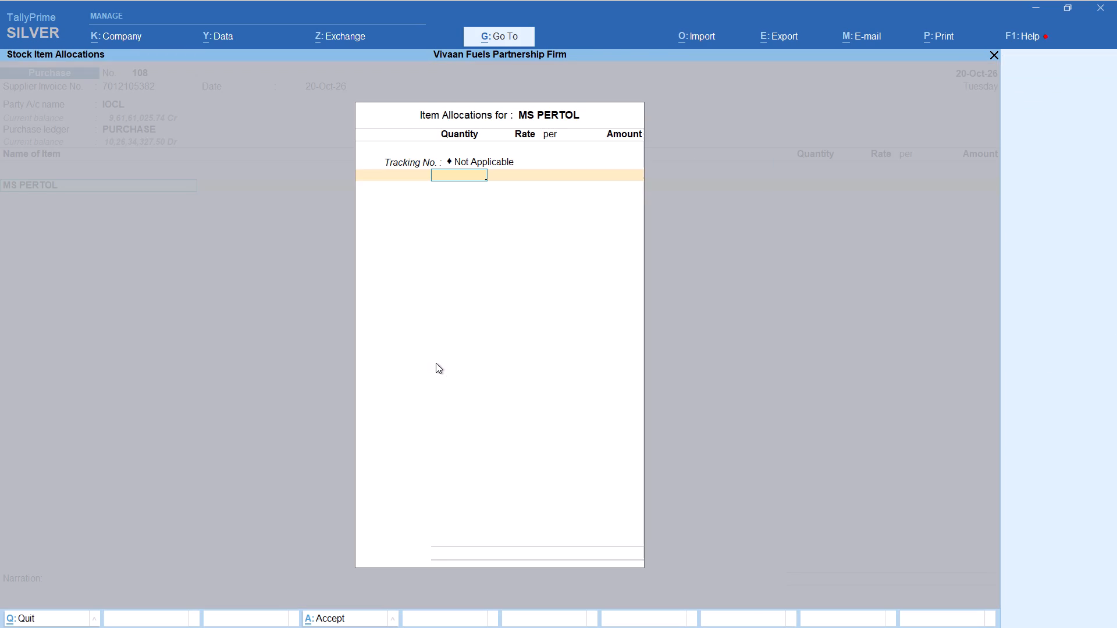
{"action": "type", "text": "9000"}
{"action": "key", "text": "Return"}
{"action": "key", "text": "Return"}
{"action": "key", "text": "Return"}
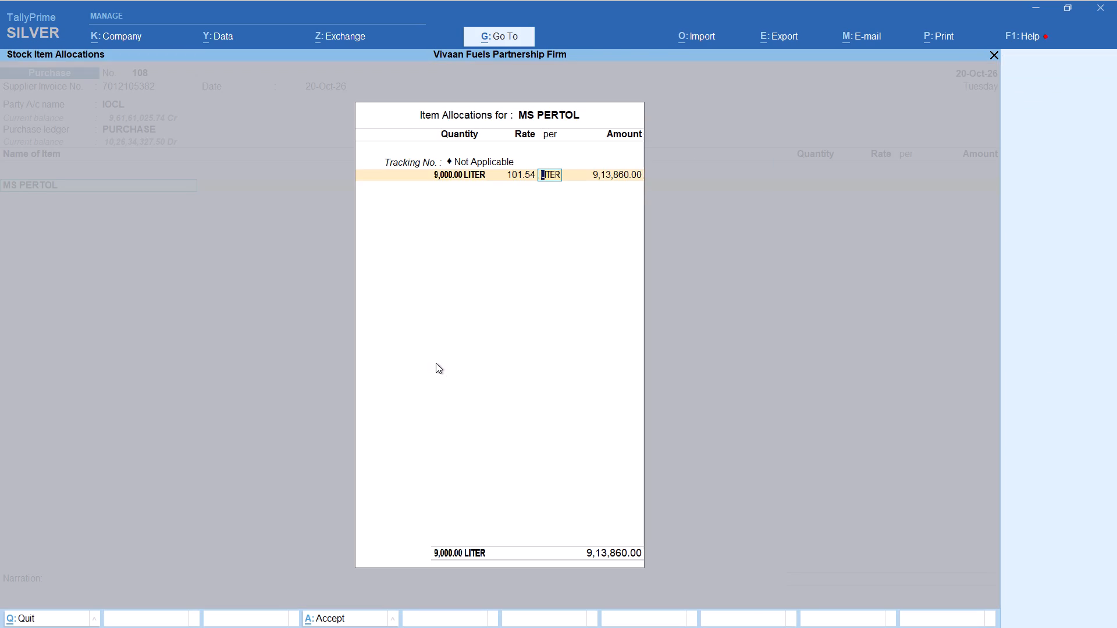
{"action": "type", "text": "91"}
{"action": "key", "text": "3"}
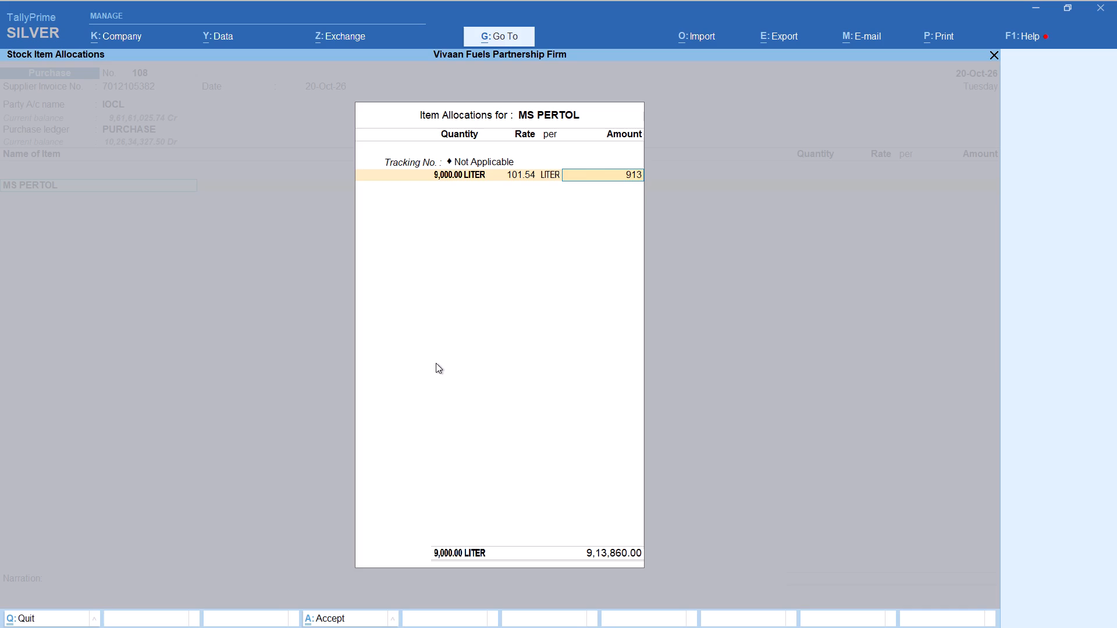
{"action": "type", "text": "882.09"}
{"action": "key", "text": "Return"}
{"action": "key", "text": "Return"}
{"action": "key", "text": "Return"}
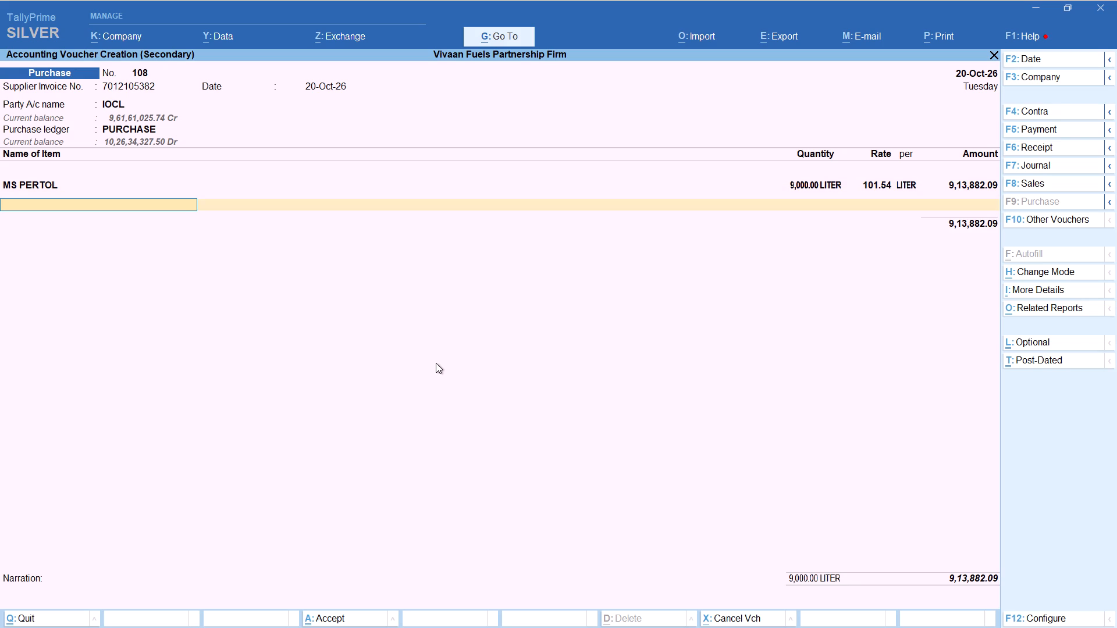
Add the HSD item without a tracking number, with 5,000 litres at the 98.16 rate and an amount of 4,90,781.54.
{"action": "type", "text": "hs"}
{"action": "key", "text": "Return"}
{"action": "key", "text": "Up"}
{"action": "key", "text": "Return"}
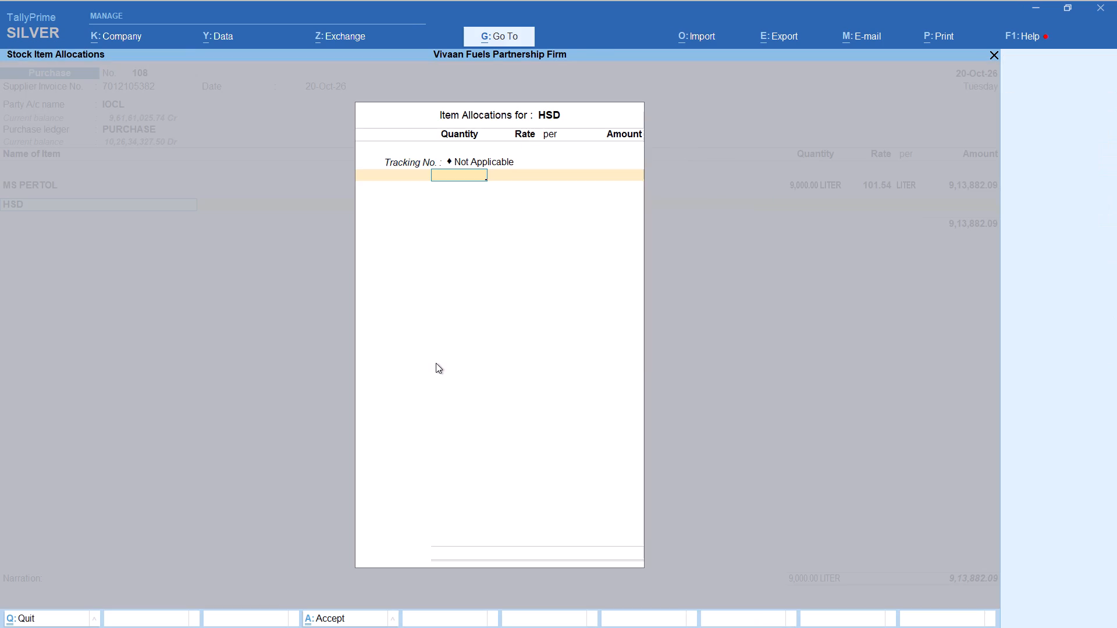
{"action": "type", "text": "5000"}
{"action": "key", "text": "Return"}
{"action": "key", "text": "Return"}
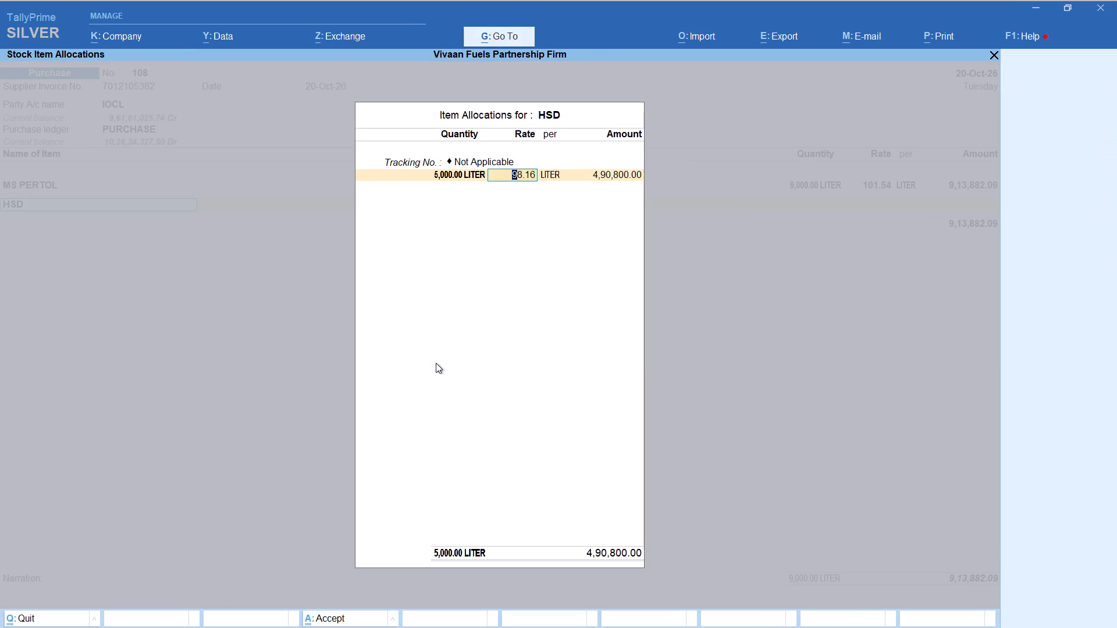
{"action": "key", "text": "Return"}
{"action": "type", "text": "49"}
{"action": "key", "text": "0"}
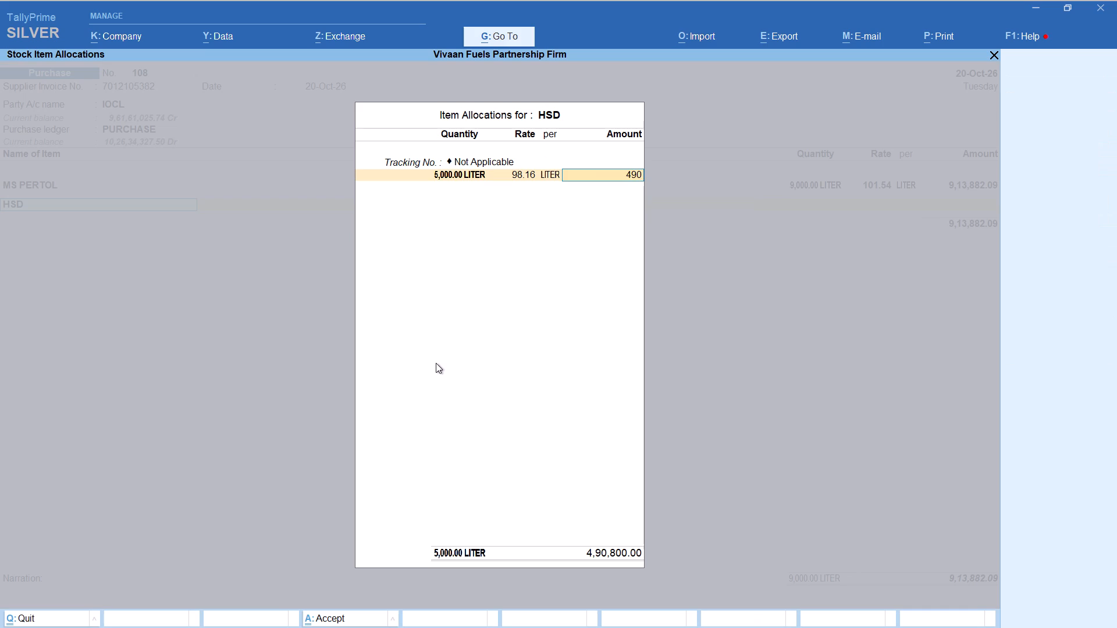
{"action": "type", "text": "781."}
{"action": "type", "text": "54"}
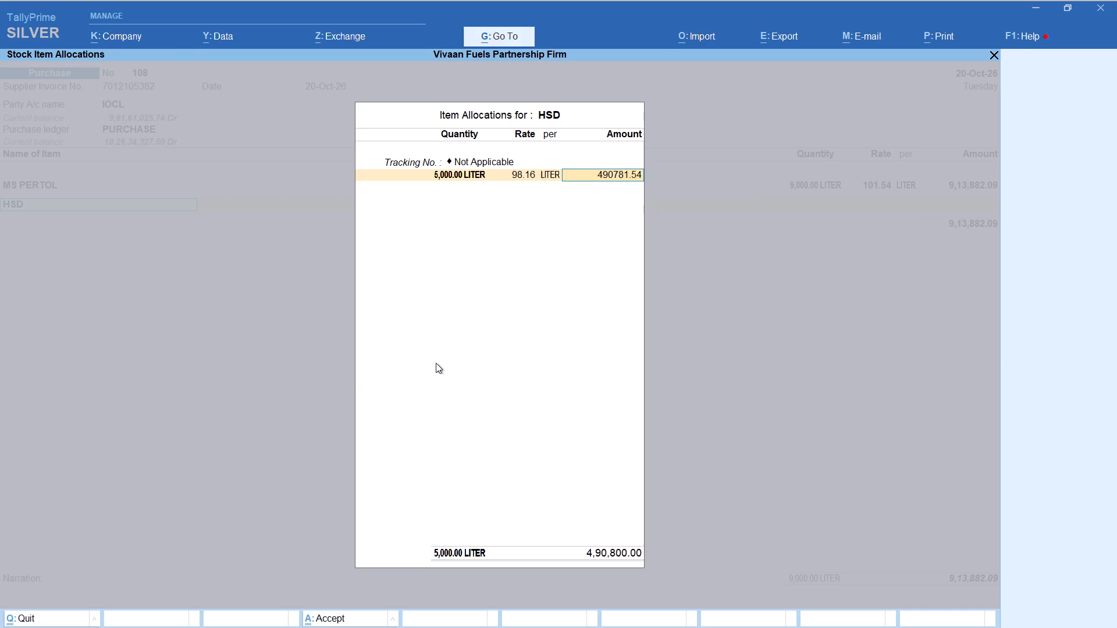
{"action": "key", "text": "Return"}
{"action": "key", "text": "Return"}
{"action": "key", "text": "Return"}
End the item list, add the Round Off ledger at 0.37, and save the purchase voucher.
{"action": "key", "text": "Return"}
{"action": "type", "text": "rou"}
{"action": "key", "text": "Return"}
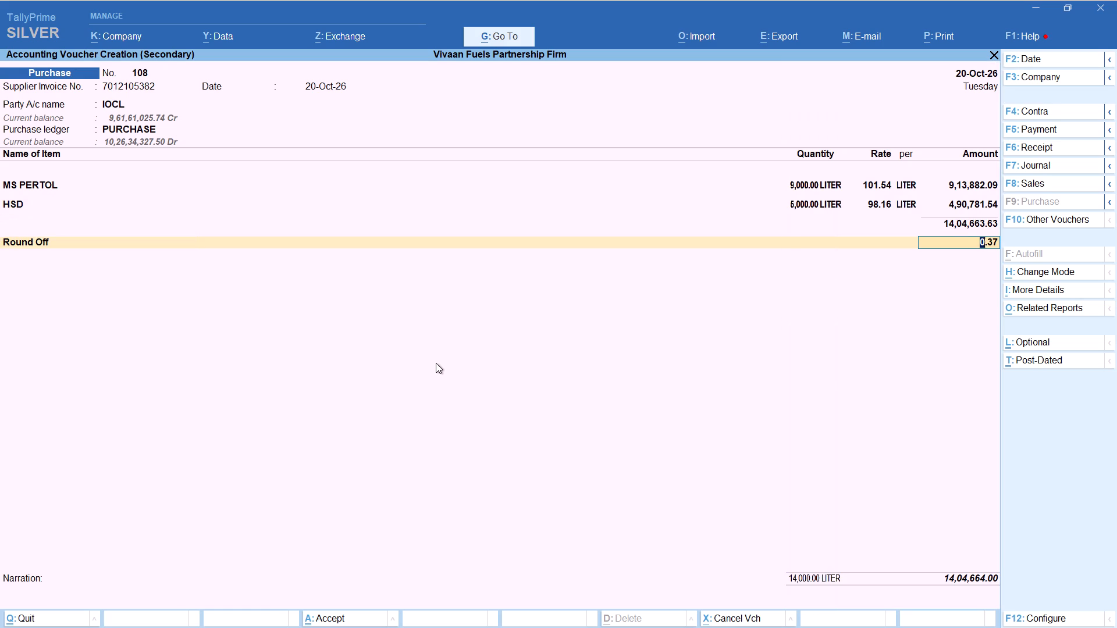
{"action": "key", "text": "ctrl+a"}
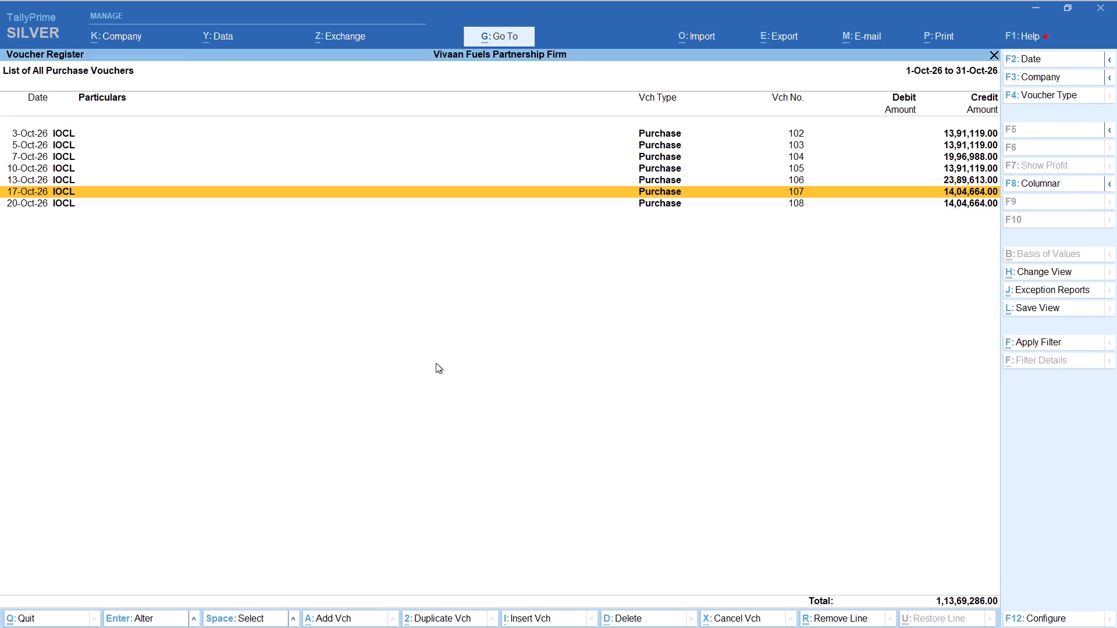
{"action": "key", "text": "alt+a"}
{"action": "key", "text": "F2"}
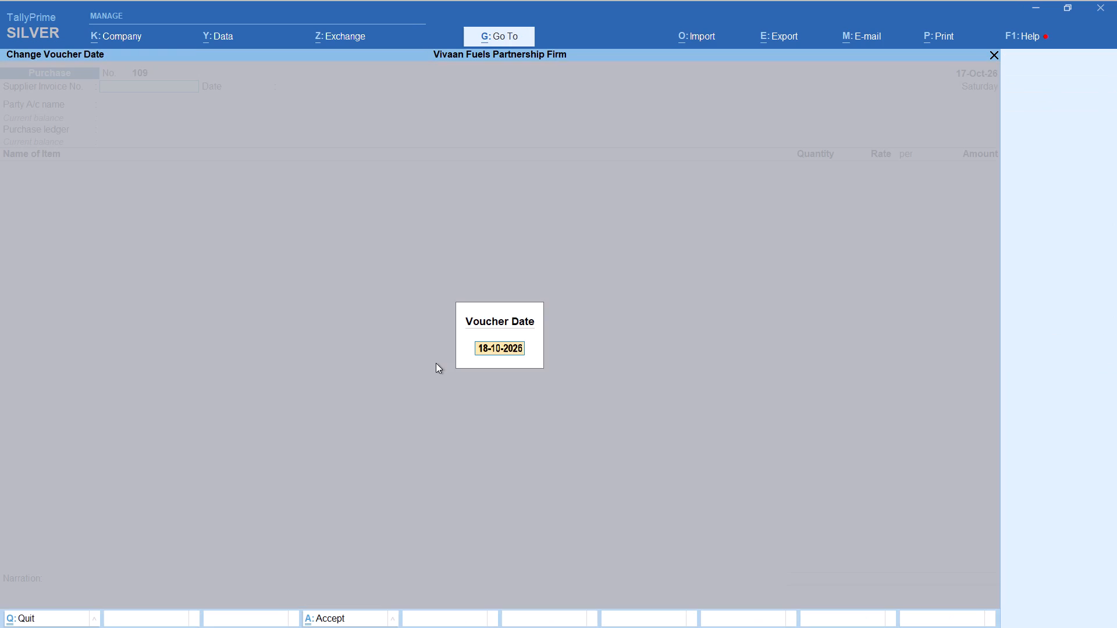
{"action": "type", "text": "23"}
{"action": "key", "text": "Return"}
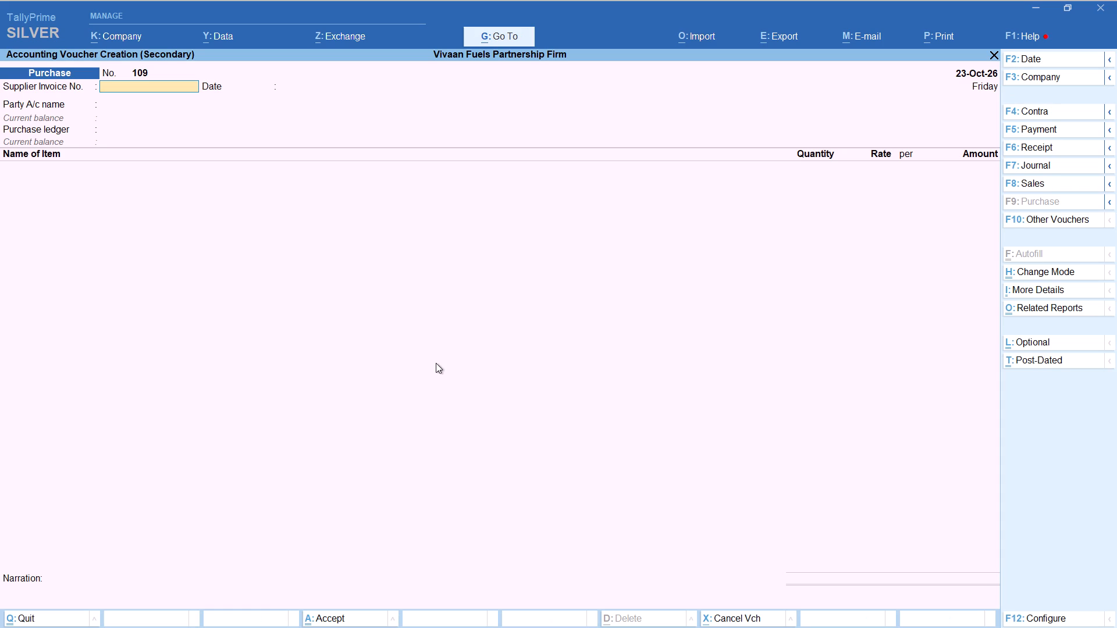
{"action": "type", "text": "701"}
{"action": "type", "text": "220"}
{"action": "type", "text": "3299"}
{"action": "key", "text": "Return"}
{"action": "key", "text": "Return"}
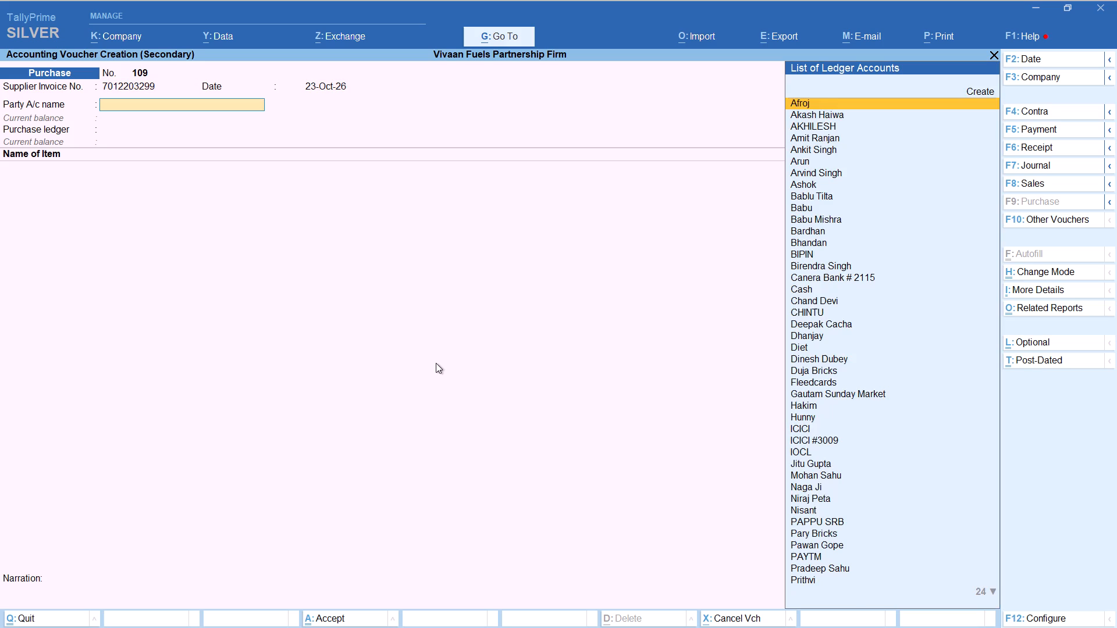
Choose IOCL as the party, accept its party details, and select PURCHASE as the purchase ledger.
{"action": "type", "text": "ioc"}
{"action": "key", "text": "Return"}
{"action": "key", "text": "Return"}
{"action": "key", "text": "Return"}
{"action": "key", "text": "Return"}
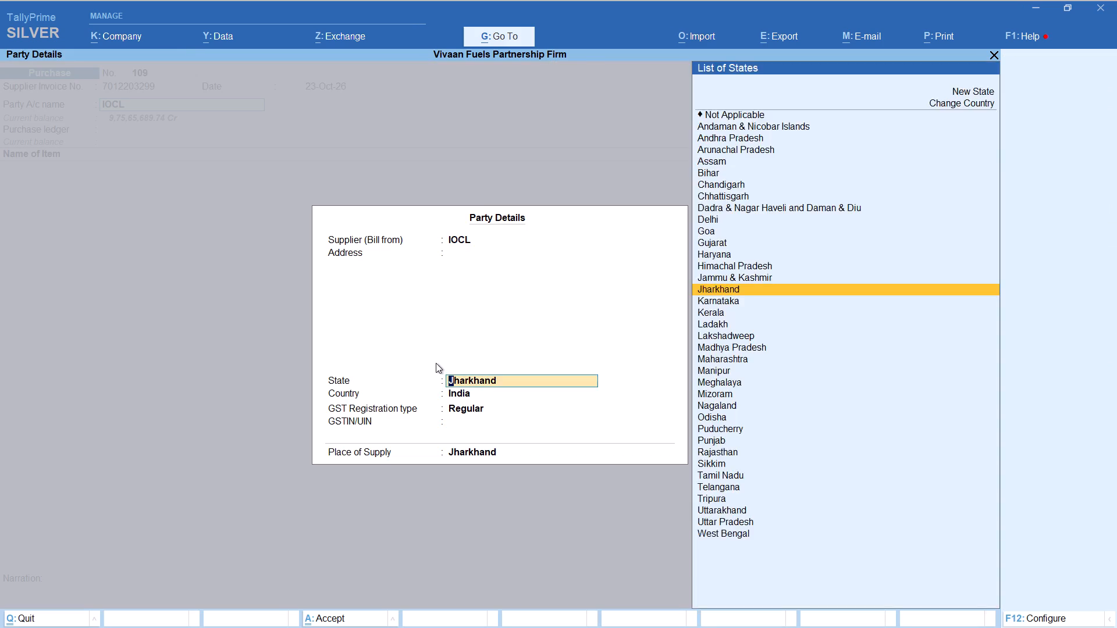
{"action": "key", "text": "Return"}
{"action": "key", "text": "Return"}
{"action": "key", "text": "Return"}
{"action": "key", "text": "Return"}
Add the MS PERTOL item without a tracking number, with 5,000 litres at the 101.54 rate and an amount of 5,07,712.27.
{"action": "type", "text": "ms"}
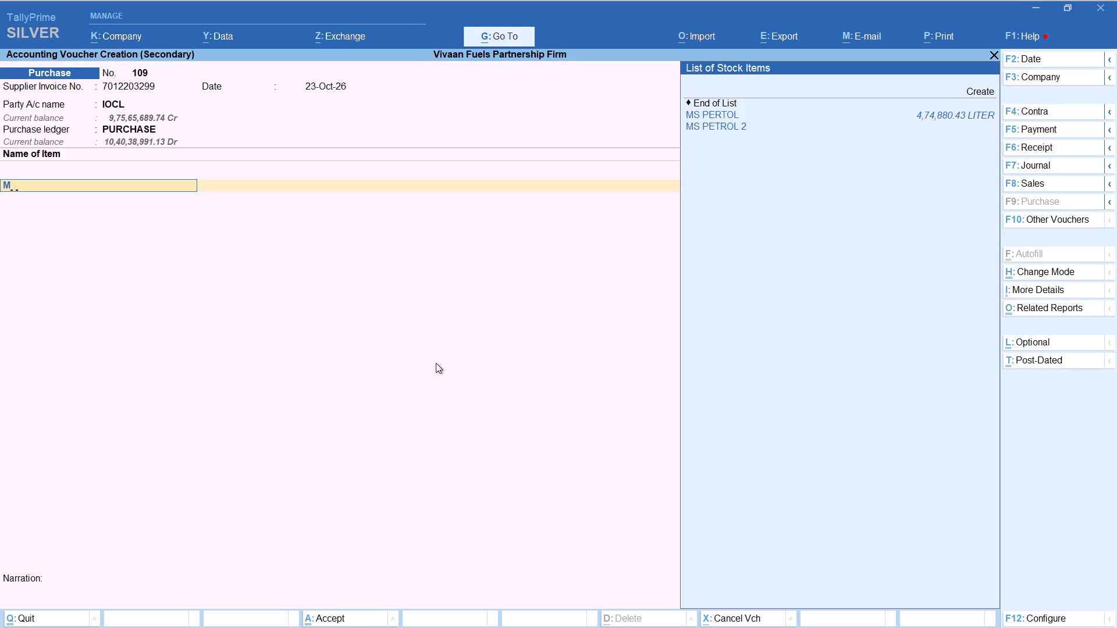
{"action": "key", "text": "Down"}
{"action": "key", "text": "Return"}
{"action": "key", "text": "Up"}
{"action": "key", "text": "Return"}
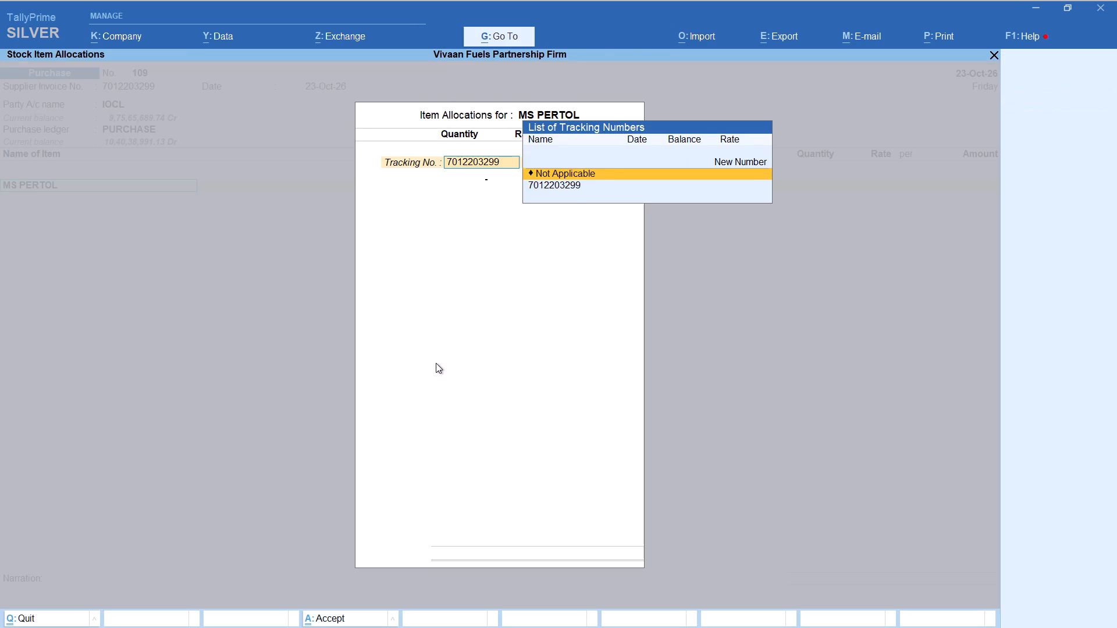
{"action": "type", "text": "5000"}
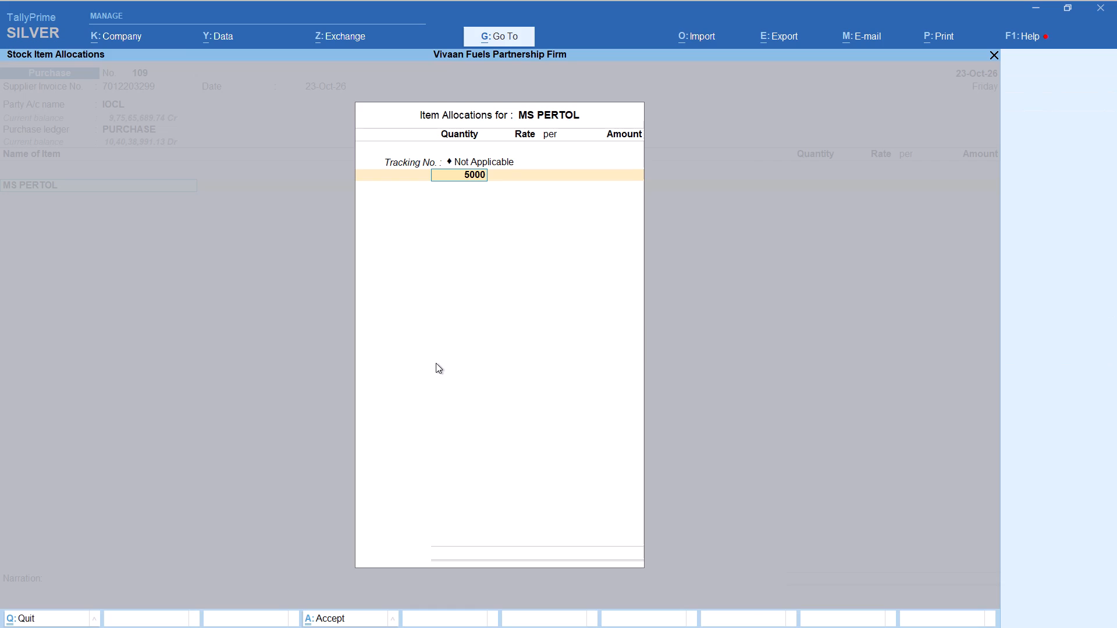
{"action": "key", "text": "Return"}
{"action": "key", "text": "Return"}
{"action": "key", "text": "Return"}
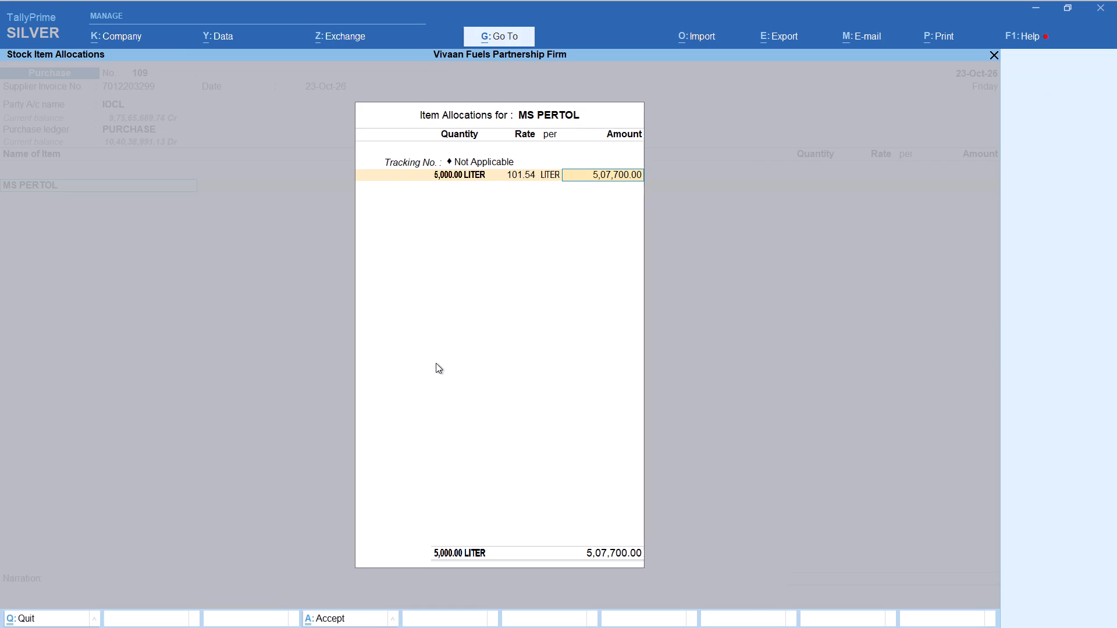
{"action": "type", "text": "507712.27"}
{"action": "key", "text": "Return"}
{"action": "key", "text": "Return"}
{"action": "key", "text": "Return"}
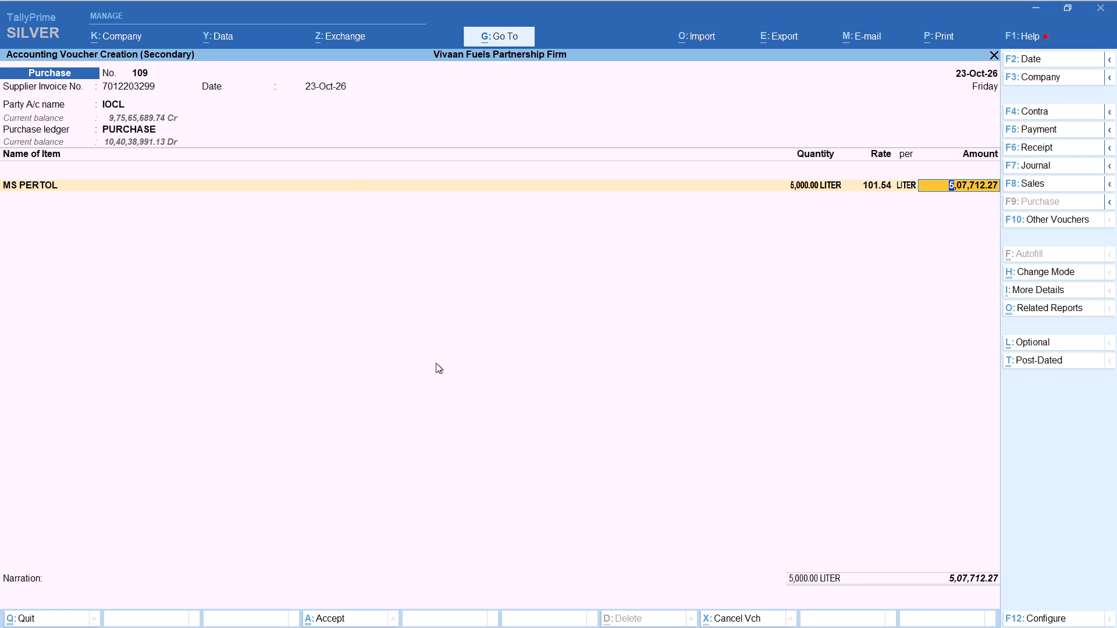
Add the HSD item without a tracking number, with 9,000 litres at the 98.16 rate and an amount of 8,83,406.77.
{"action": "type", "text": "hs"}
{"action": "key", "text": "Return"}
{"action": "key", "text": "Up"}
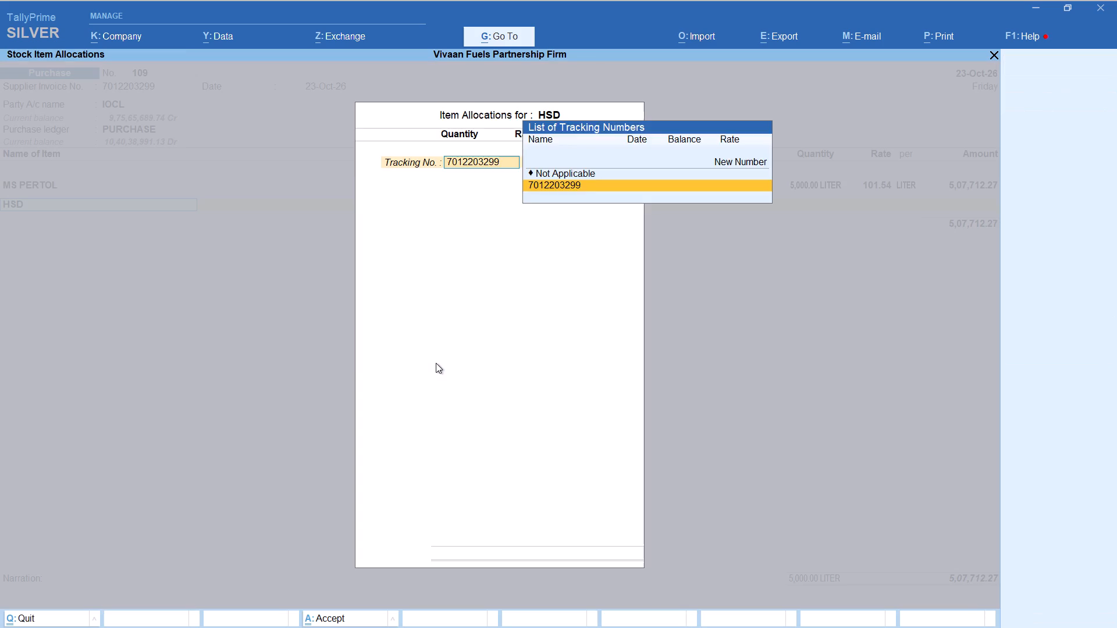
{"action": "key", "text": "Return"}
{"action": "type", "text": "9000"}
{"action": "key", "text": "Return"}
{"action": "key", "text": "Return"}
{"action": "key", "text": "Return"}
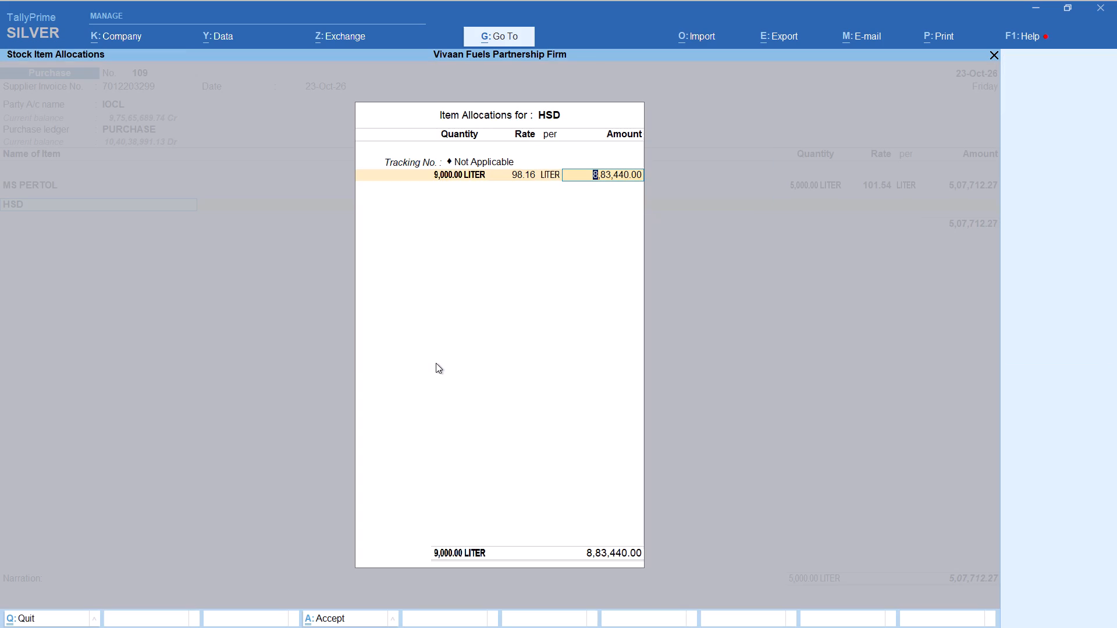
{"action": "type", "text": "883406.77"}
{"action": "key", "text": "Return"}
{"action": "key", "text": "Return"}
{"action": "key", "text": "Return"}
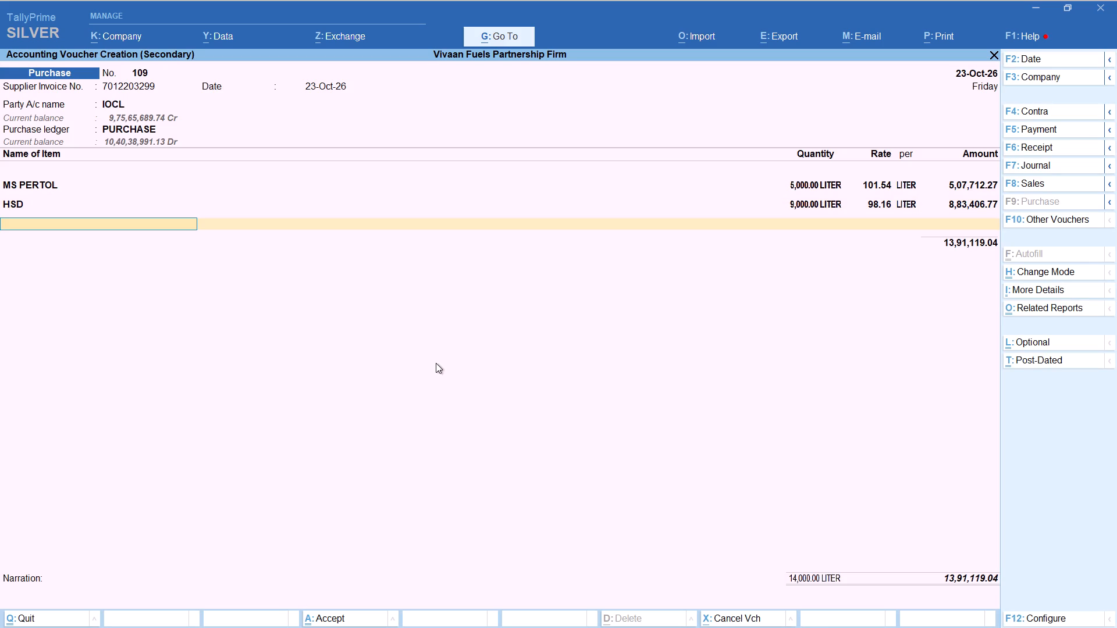
End the item list, add the Round Off ledger with its calculated amount, and save the purchase voucher.
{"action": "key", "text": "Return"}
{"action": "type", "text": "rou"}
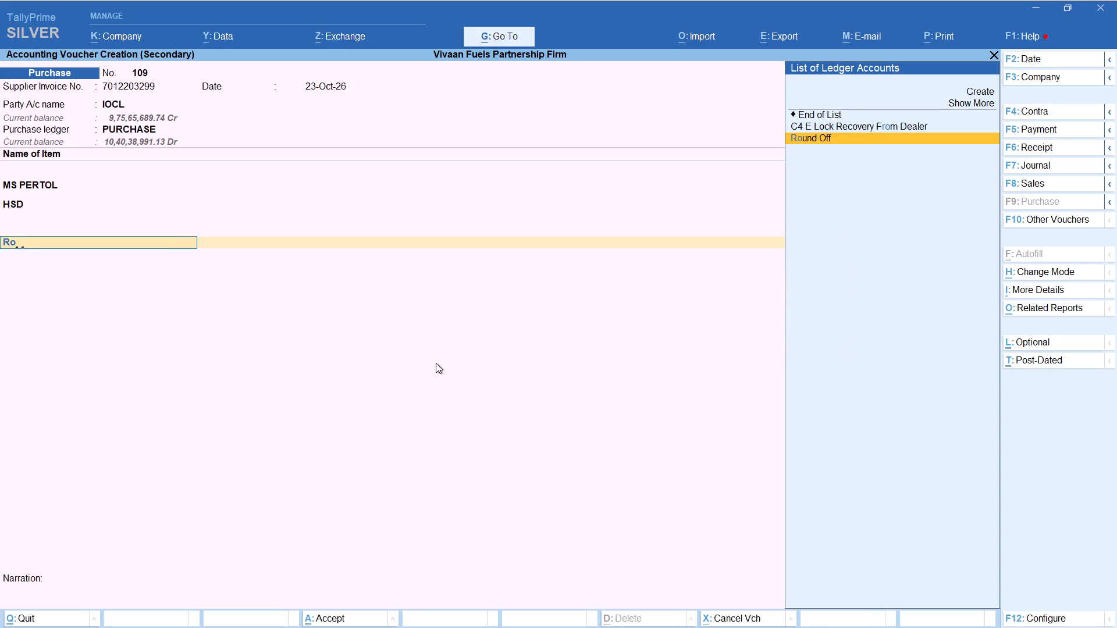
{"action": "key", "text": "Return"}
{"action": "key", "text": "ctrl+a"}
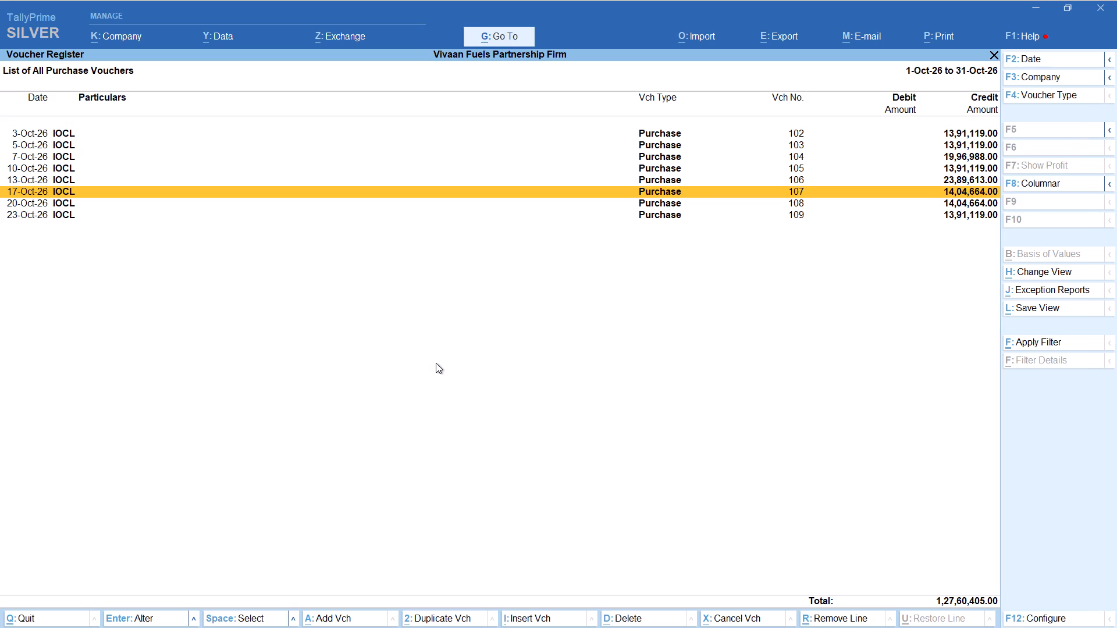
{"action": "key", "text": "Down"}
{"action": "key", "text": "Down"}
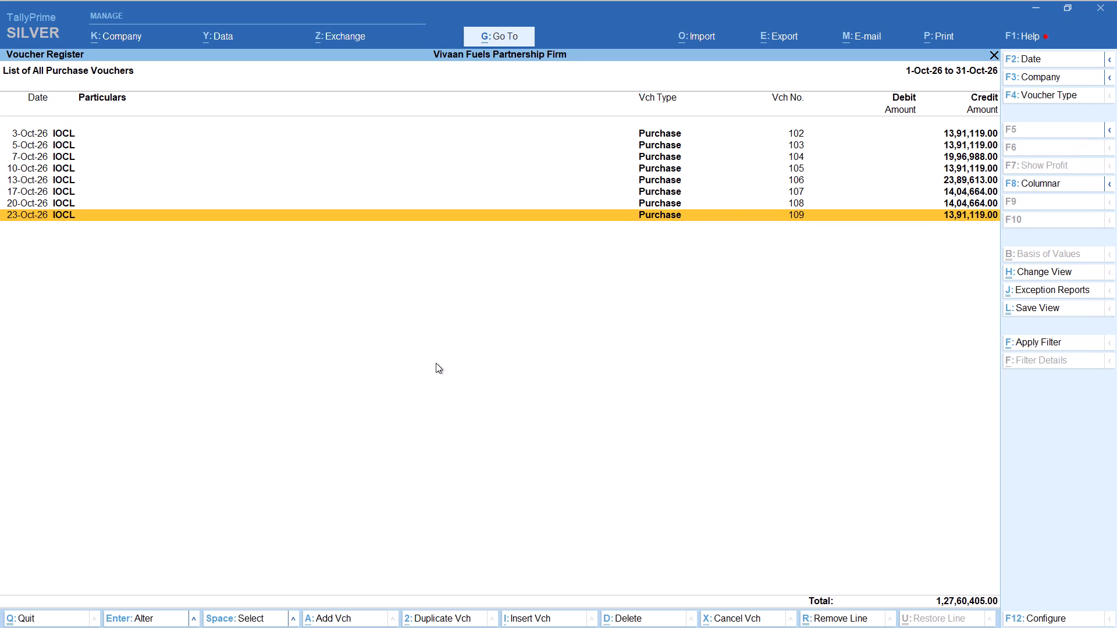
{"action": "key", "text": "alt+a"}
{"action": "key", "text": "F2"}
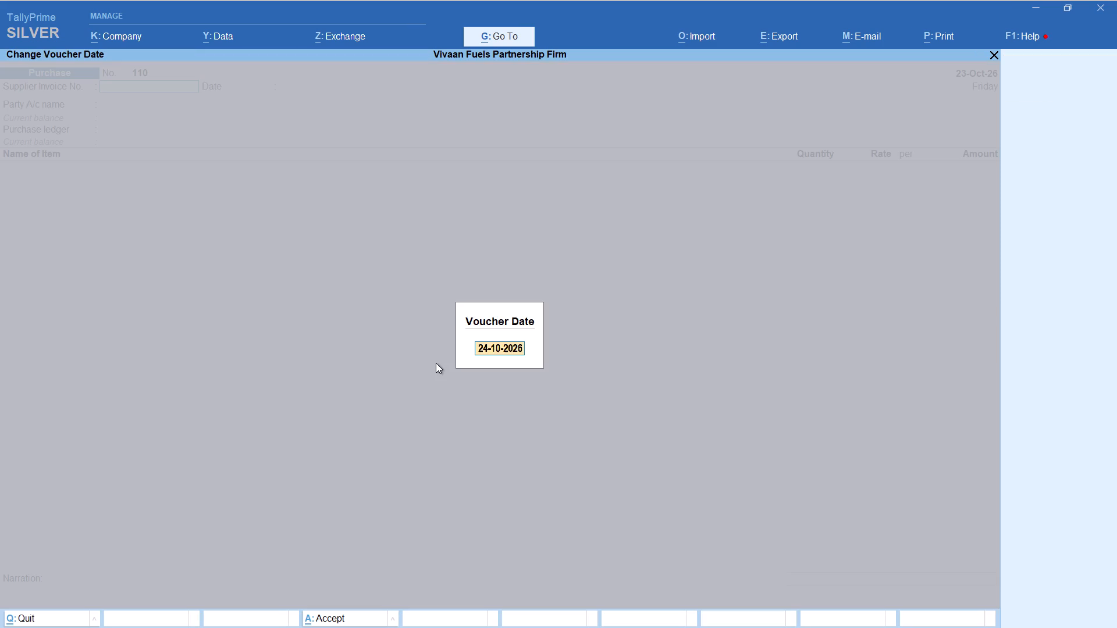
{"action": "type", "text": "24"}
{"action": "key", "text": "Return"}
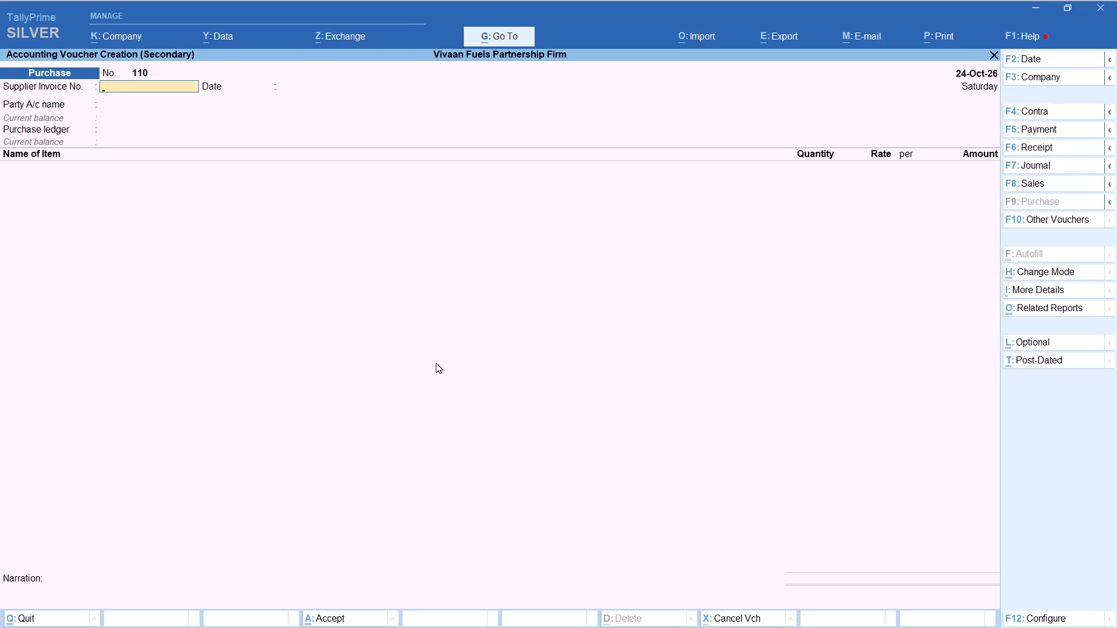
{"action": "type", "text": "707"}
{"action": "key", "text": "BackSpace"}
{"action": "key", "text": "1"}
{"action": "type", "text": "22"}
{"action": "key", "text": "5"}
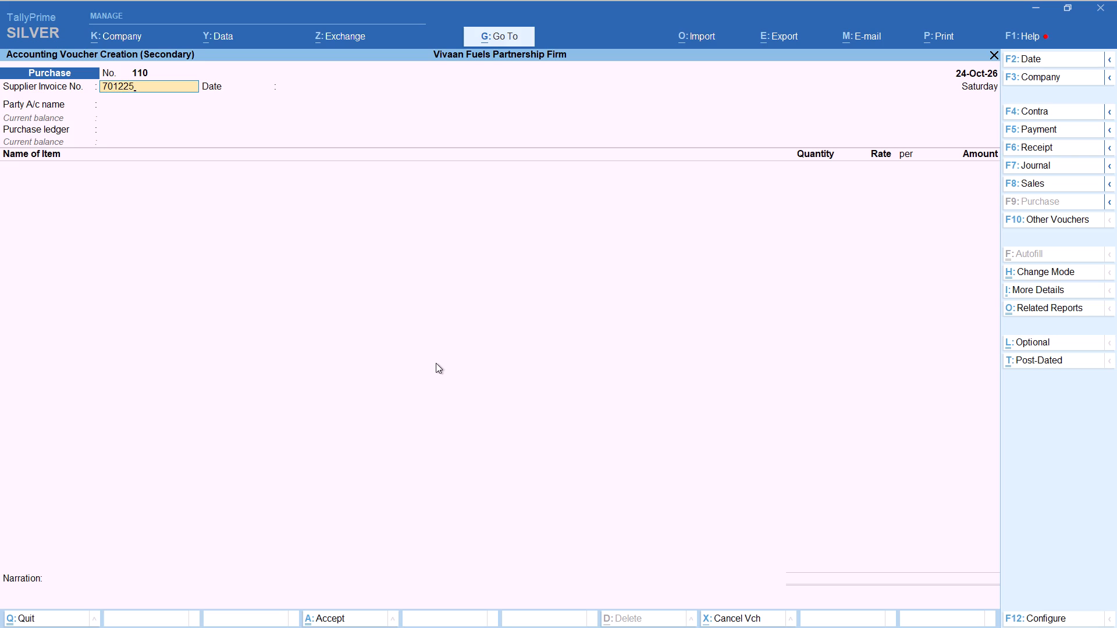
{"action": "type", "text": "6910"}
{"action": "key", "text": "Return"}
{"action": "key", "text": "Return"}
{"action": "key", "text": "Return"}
Choose IOCL as the party, accept its party details, and select PURCHASE as the purchase ledger.
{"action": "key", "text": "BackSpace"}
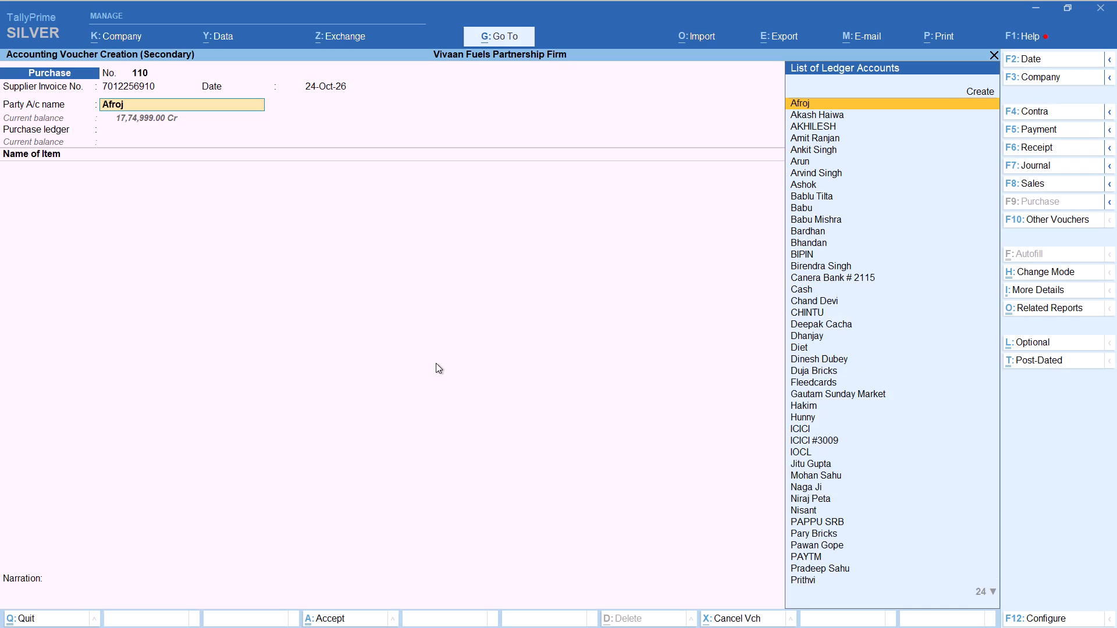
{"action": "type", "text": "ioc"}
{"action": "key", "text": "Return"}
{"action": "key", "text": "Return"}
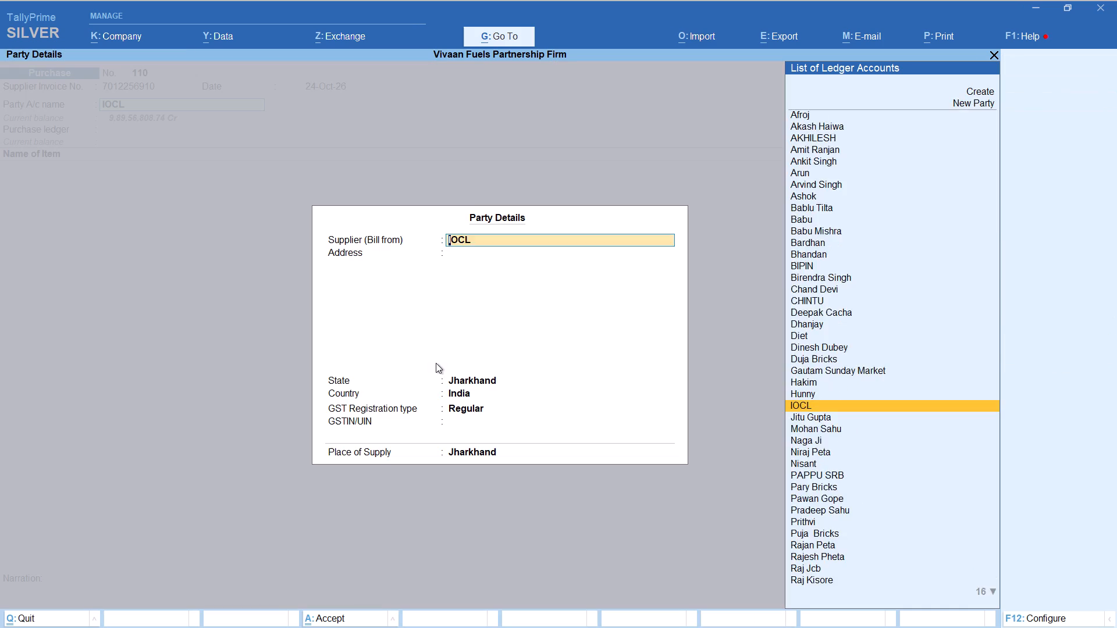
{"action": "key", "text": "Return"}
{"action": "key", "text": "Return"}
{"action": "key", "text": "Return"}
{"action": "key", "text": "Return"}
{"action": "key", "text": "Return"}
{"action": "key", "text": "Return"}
Add the MS PERTOL item without a tracking number, with 5,000 litres at the 101.54 rate and an amount of 5,07,712.27.
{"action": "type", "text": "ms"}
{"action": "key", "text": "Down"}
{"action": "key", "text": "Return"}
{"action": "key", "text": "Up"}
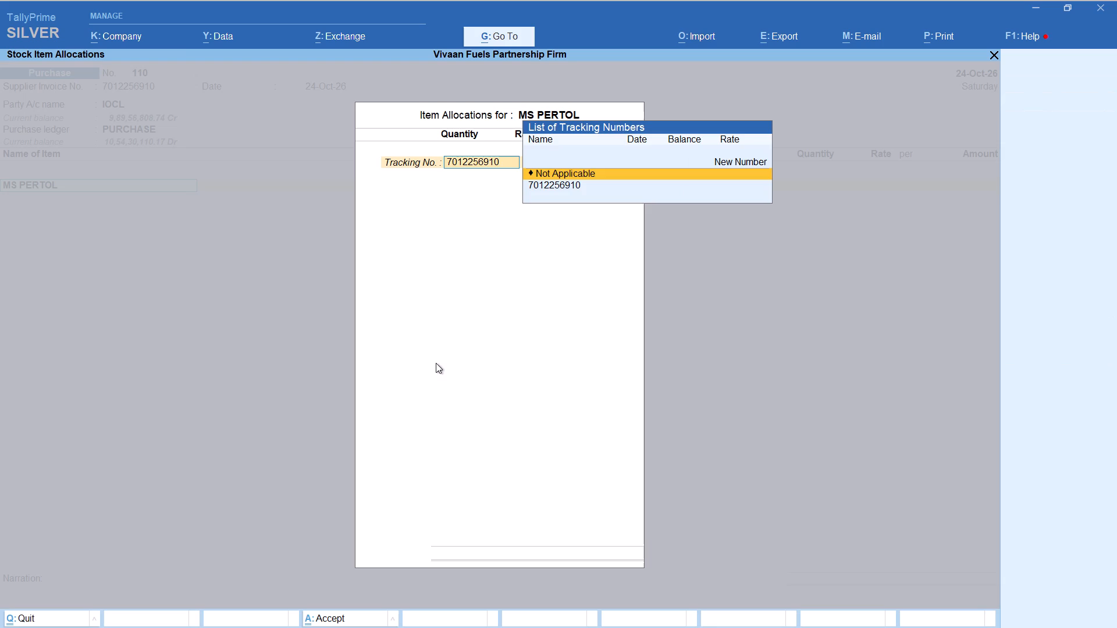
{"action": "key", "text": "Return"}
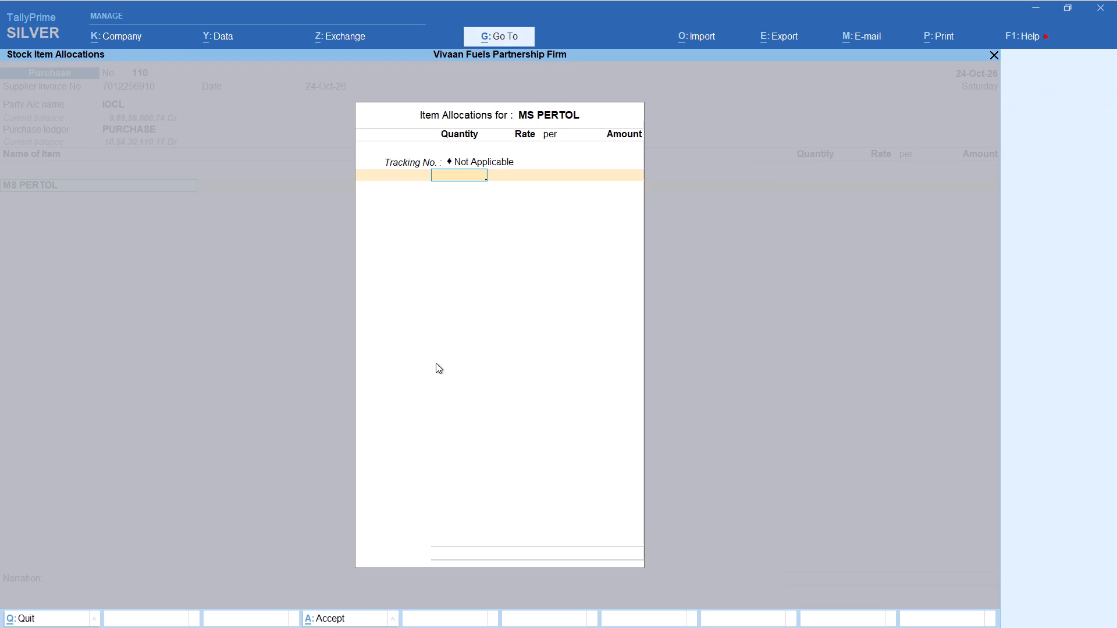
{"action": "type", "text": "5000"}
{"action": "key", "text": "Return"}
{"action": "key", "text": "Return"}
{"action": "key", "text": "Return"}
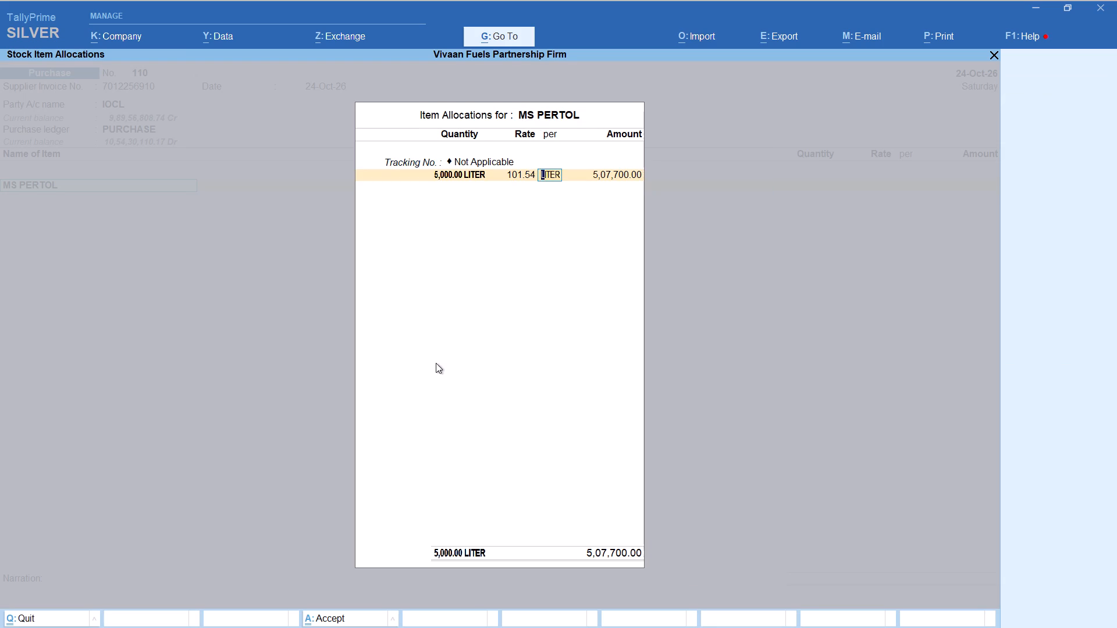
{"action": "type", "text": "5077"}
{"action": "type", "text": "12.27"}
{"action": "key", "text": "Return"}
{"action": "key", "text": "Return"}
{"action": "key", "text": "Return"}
Add the HSD item without a tracking number, with 9,000 litres at the 98.16 rate and an amount of 8,83,406.77.
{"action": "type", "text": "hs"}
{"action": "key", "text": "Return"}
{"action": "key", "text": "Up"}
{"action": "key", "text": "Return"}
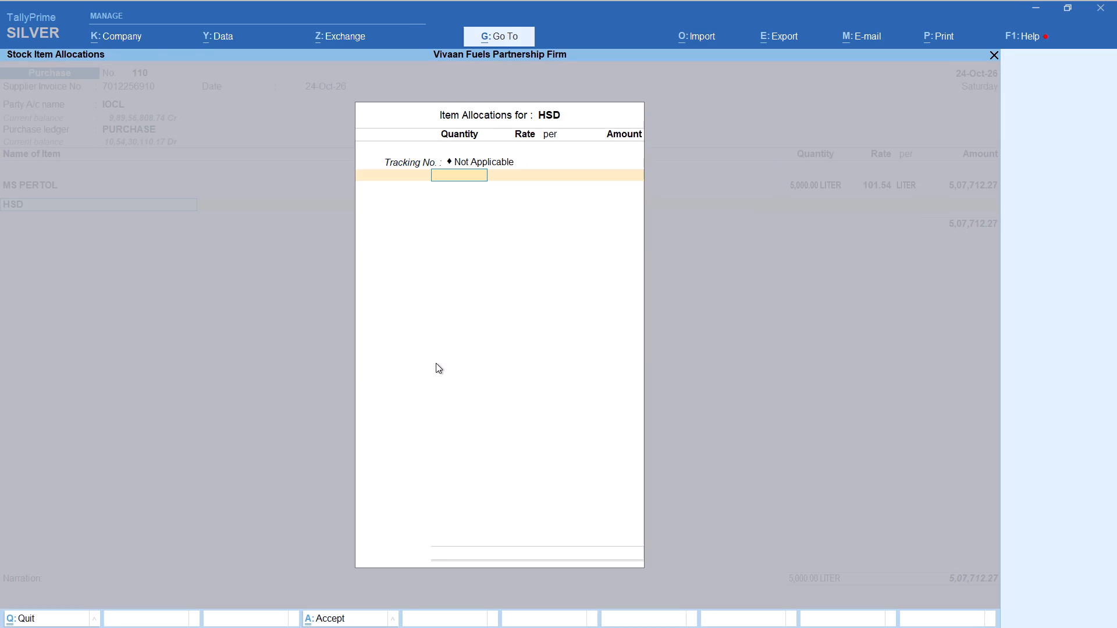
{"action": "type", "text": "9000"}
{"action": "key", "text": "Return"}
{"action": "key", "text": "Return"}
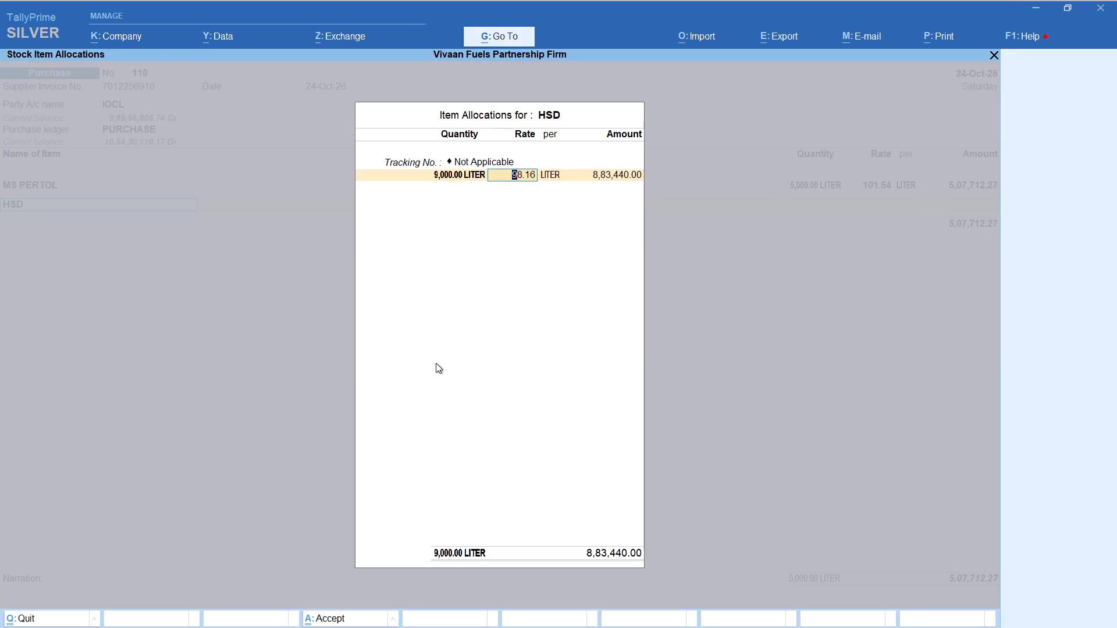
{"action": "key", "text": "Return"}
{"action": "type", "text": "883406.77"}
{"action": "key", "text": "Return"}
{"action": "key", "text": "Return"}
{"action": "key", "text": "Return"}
End the item list, add the Round Off ledger at (-)0.04, and save the purchase voucher.
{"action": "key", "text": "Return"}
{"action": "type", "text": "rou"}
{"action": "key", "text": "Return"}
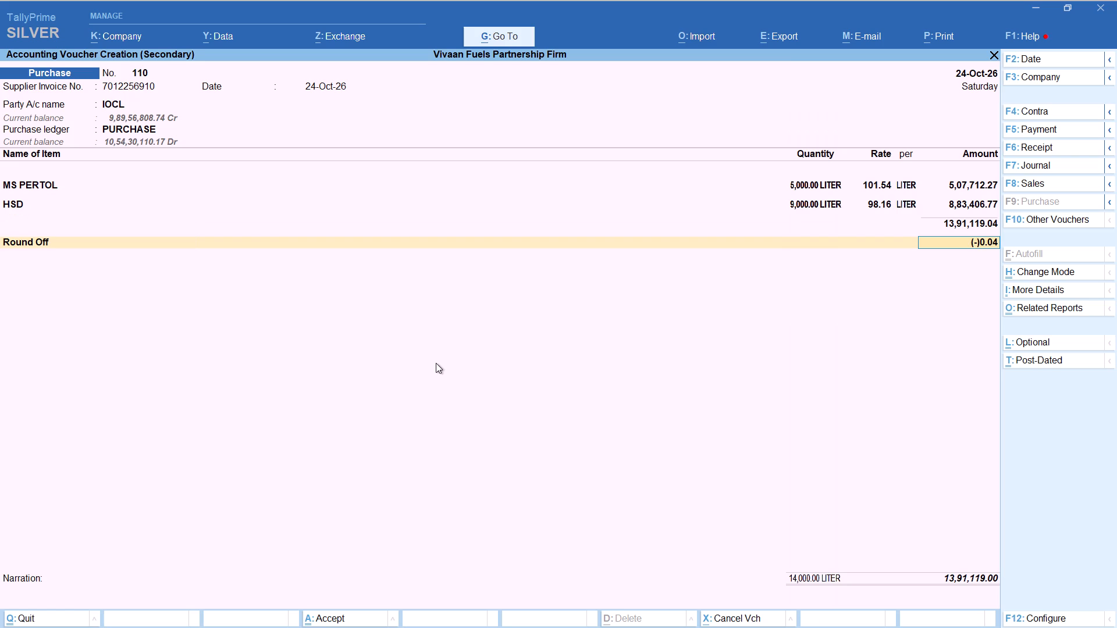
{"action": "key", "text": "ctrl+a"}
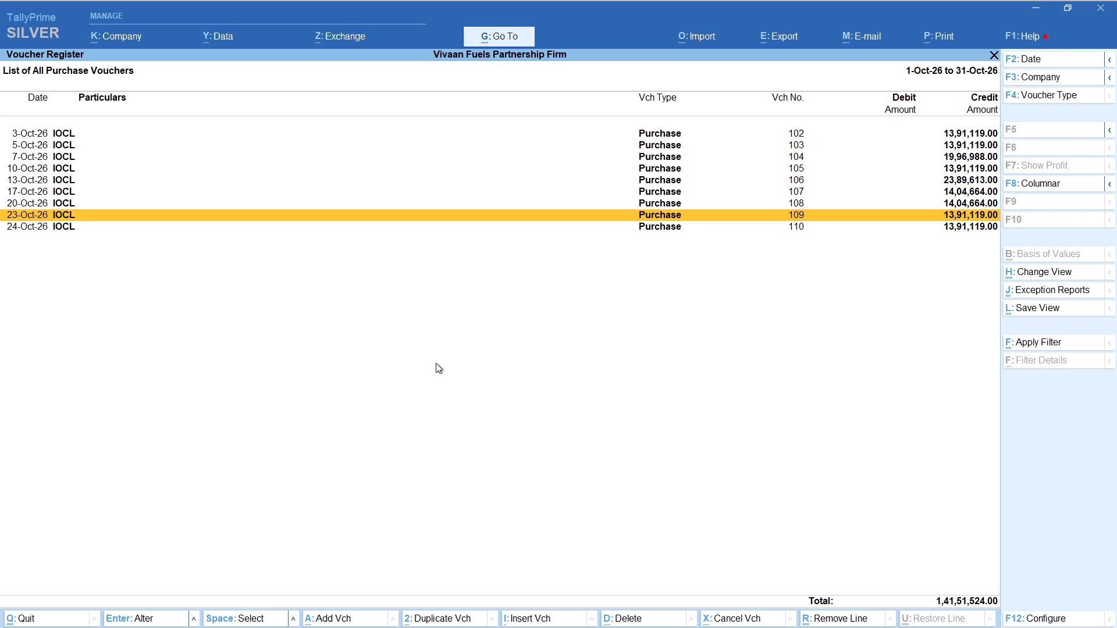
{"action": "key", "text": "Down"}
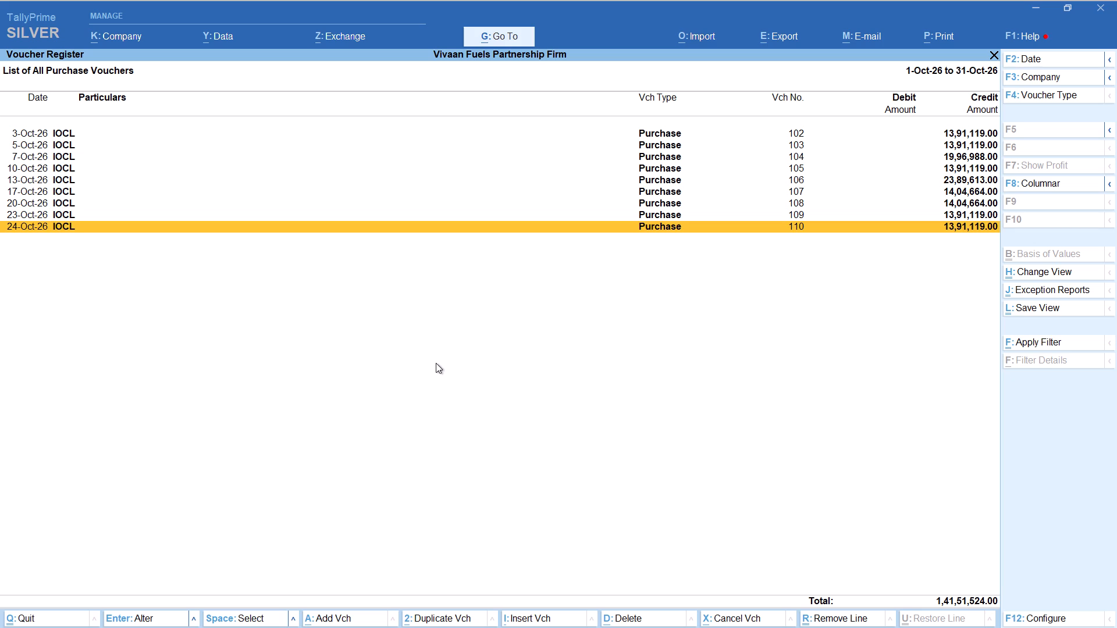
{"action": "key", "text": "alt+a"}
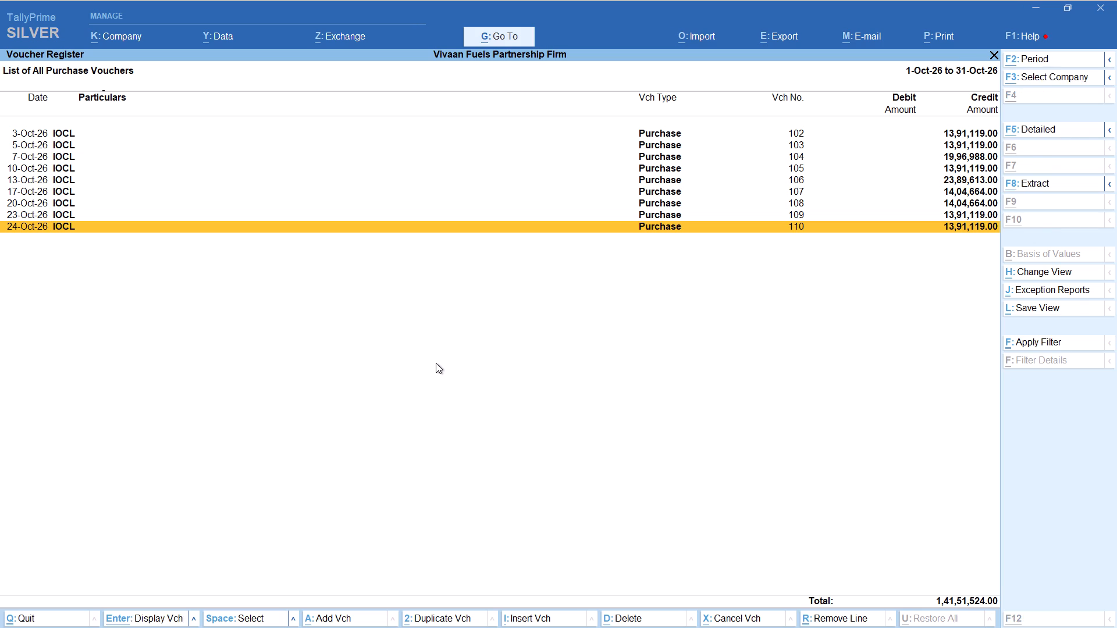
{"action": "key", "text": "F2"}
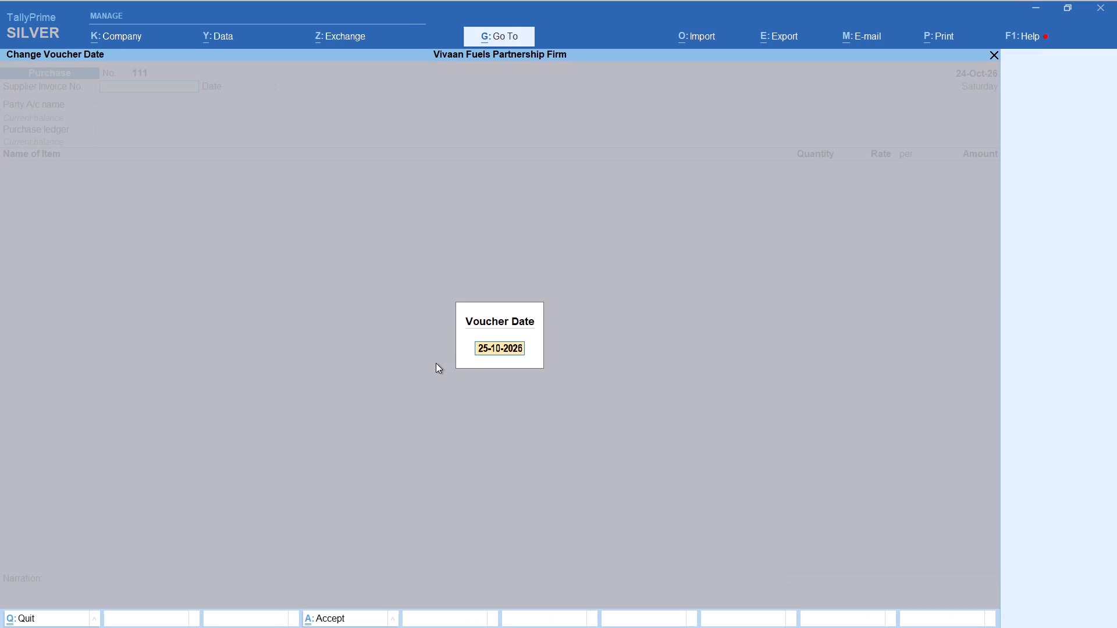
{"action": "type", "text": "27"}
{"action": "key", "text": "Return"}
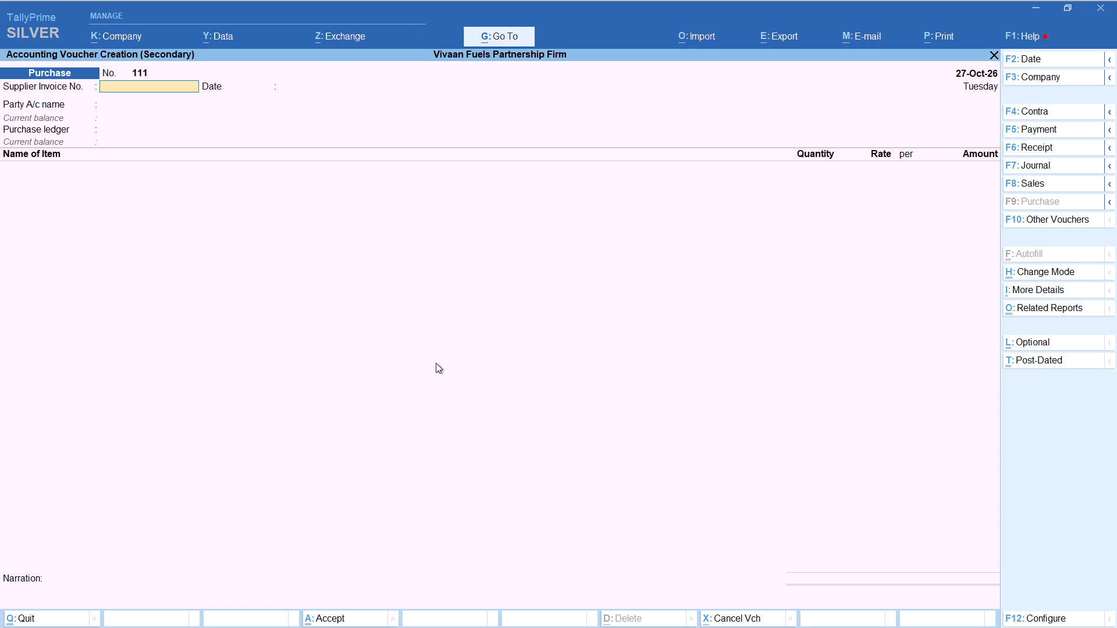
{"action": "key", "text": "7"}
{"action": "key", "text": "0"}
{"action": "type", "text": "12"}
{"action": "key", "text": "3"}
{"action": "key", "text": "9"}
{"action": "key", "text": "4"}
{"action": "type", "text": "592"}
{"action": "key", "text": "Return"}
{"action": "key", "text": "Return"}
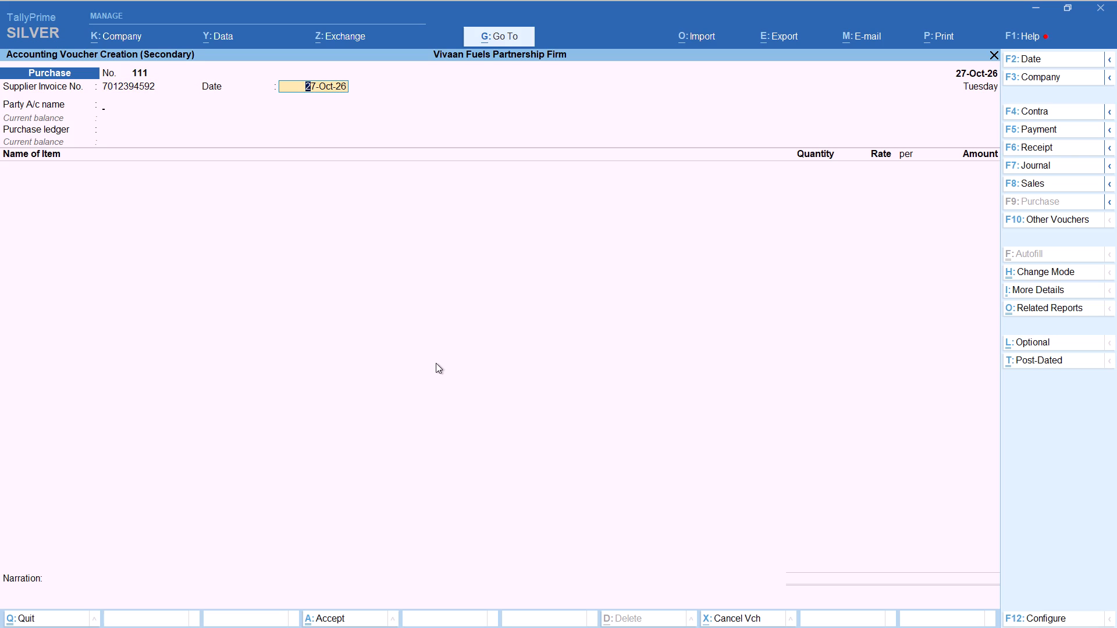
Choose IOCL as the party, accept its party details, and select PURCHASE as the purchase ledger.
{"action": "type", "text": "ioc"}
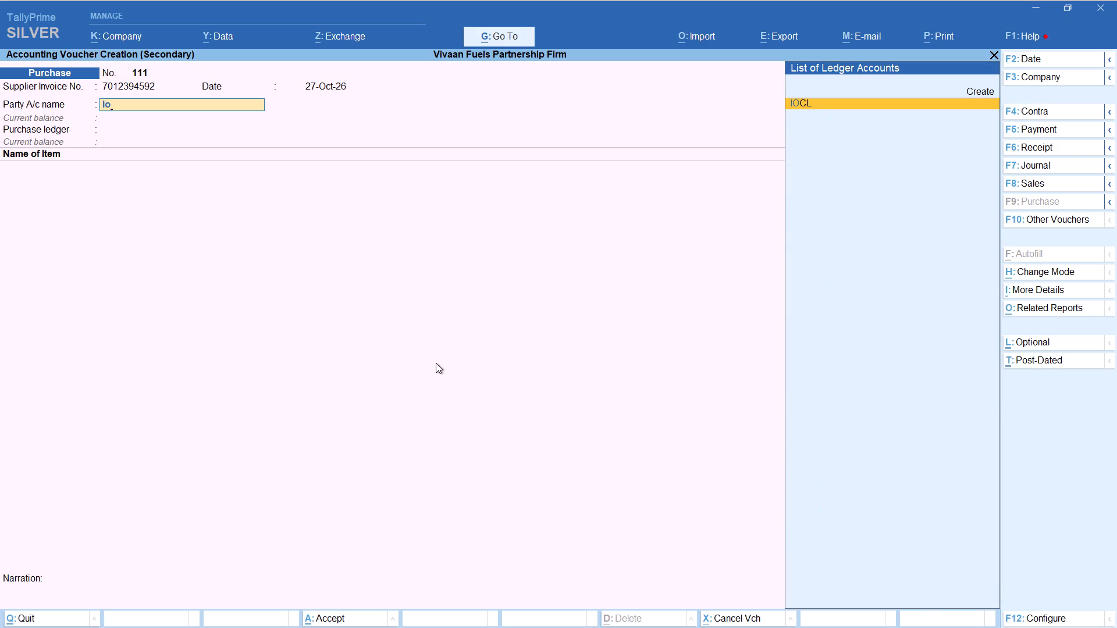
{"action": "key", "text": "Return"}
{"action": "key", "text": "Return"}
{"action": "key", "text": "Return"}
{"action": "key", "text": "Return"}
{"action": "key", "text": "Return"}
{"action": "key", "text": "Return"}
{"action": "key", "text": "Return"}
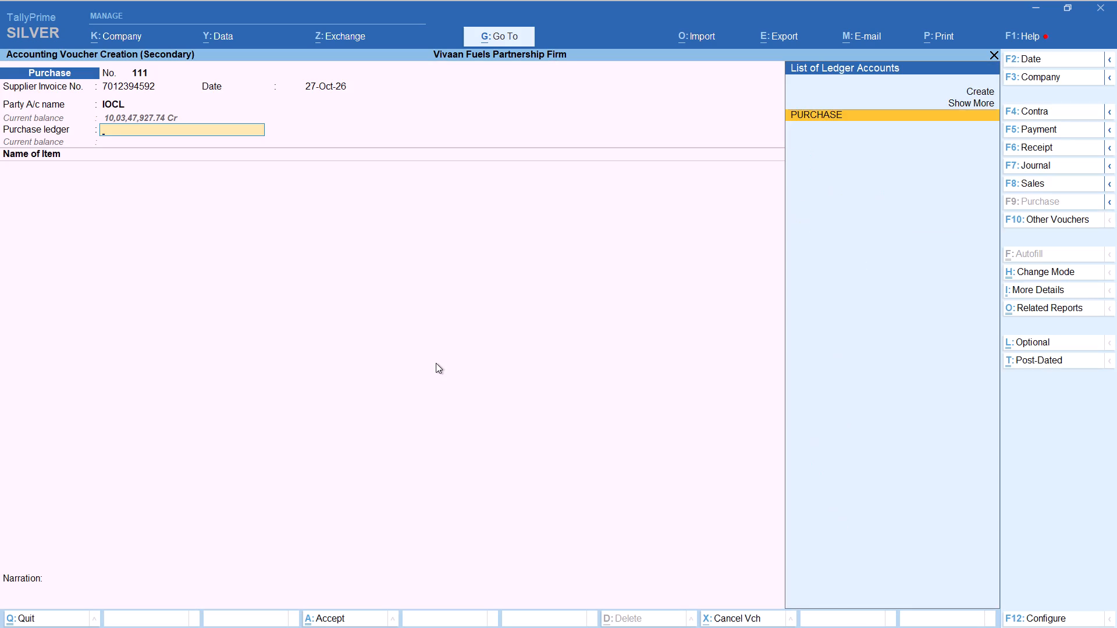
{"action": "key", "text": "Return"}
Add the MS PERTOL item without a tracking number, with 10,000 litres at the 101.54 rate and an amount of 10,15,424.54.
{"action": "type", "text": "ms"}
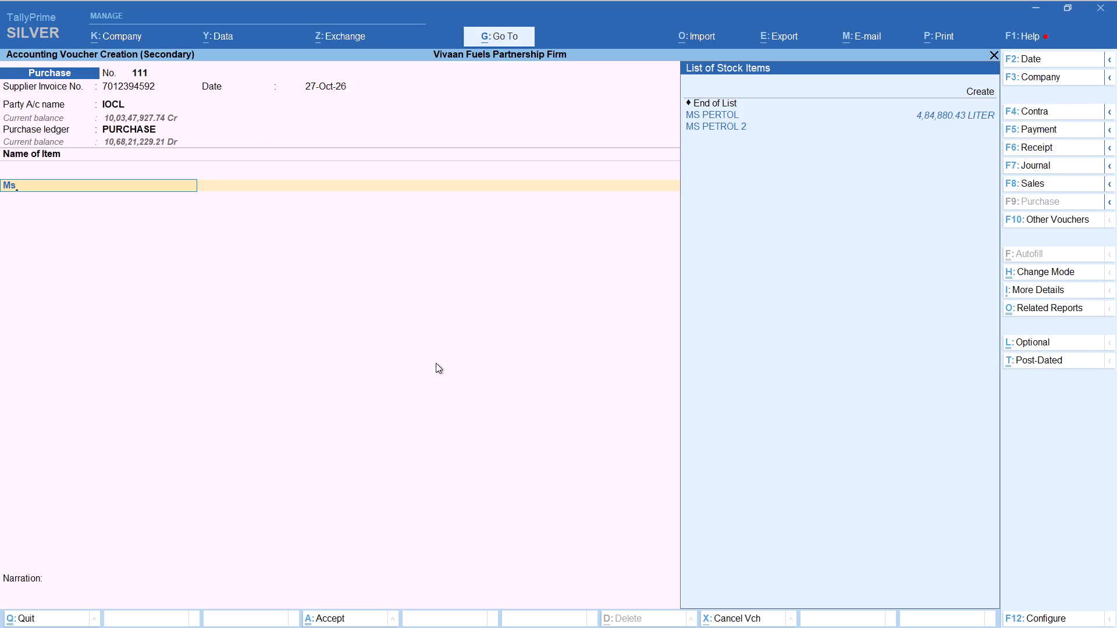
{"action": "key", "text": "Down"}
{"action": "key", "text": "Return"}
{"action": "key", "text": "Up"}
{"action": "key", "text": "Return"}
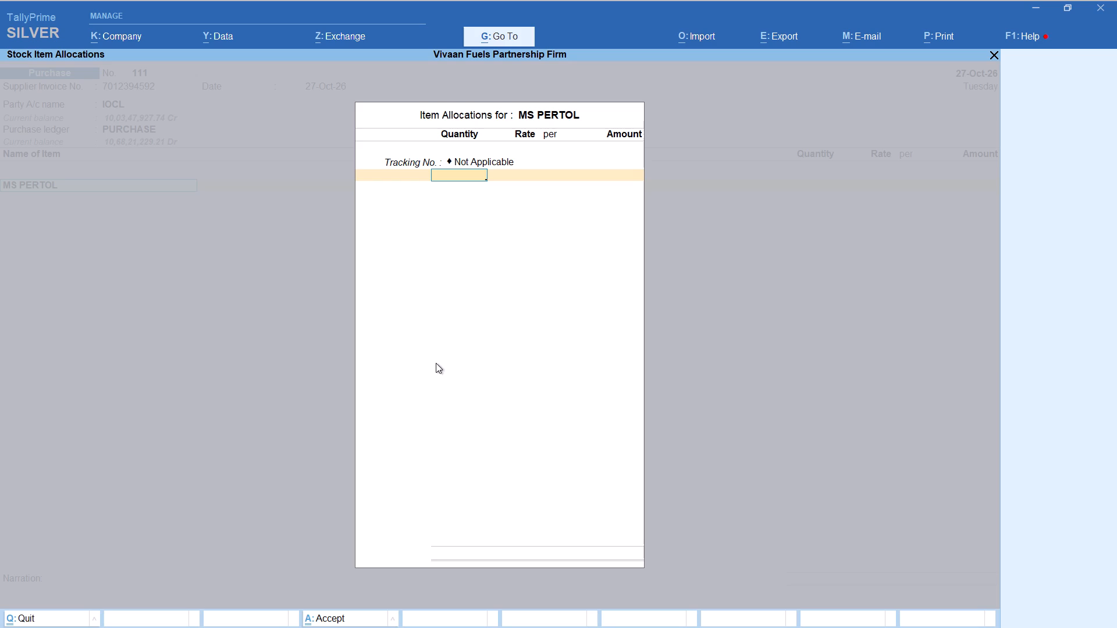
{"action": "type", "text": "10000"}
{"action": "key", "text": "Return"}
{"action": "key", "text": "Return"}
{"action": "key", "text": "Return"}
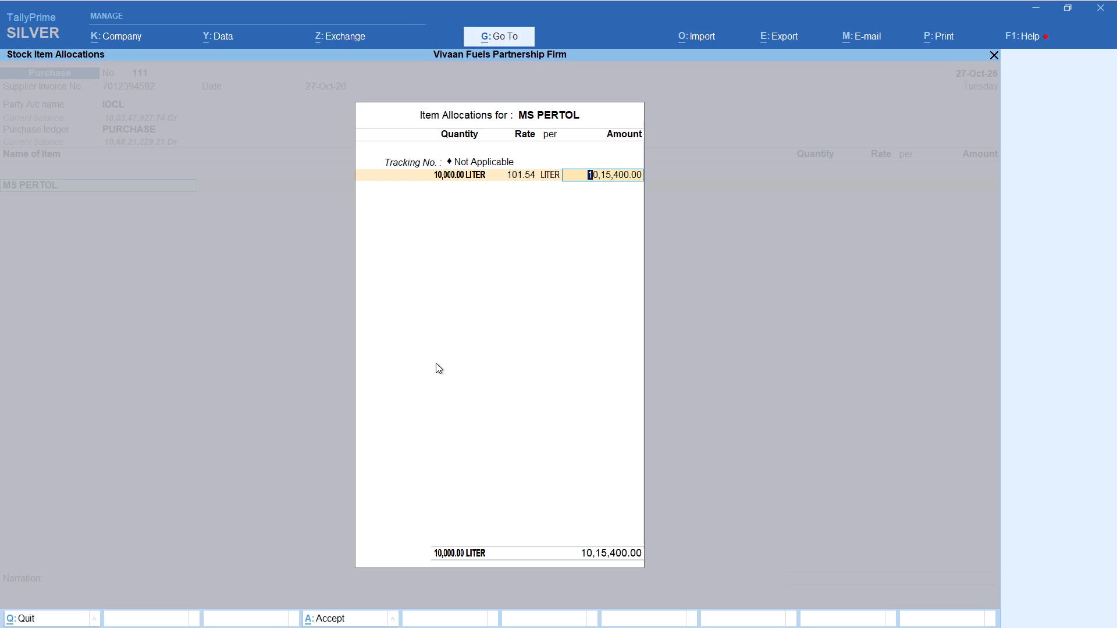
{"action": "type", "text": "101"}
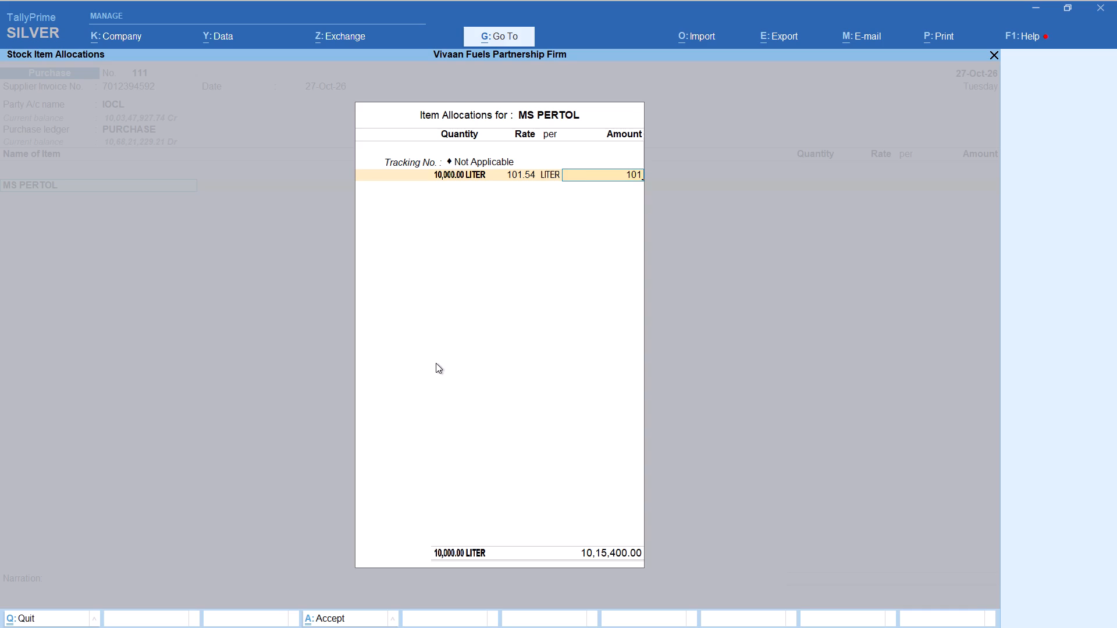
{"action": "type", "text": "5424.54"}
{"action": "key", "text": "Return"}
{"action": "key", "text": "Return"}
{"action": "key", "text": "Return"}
Add the HSD item without a tracking number, with 10,000 litres at the 98.16 rate and an amount of 9,81,563.08.
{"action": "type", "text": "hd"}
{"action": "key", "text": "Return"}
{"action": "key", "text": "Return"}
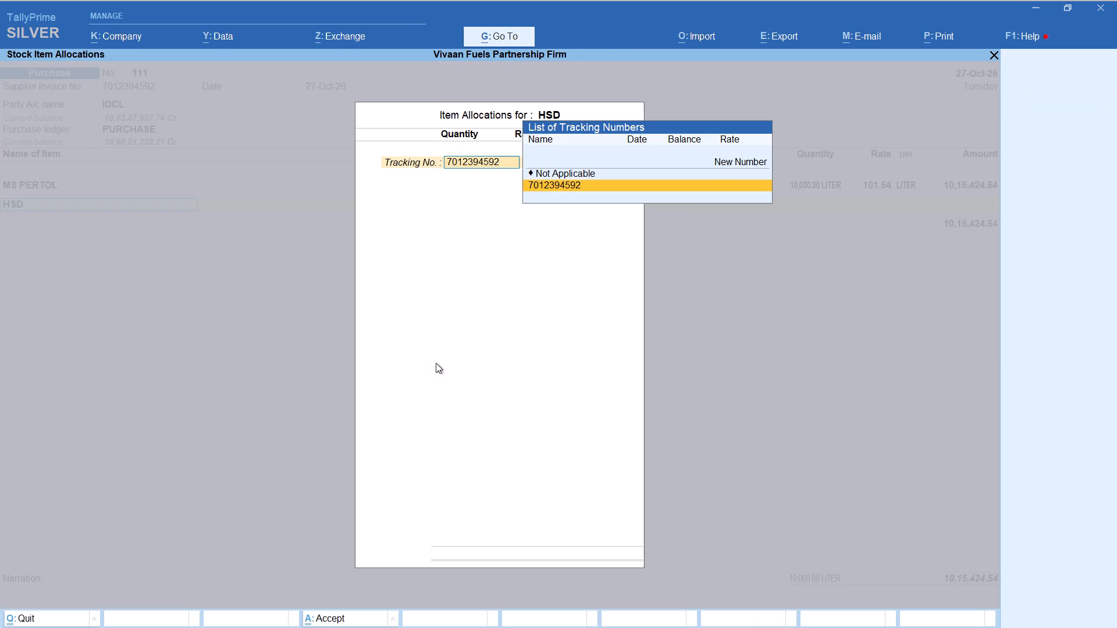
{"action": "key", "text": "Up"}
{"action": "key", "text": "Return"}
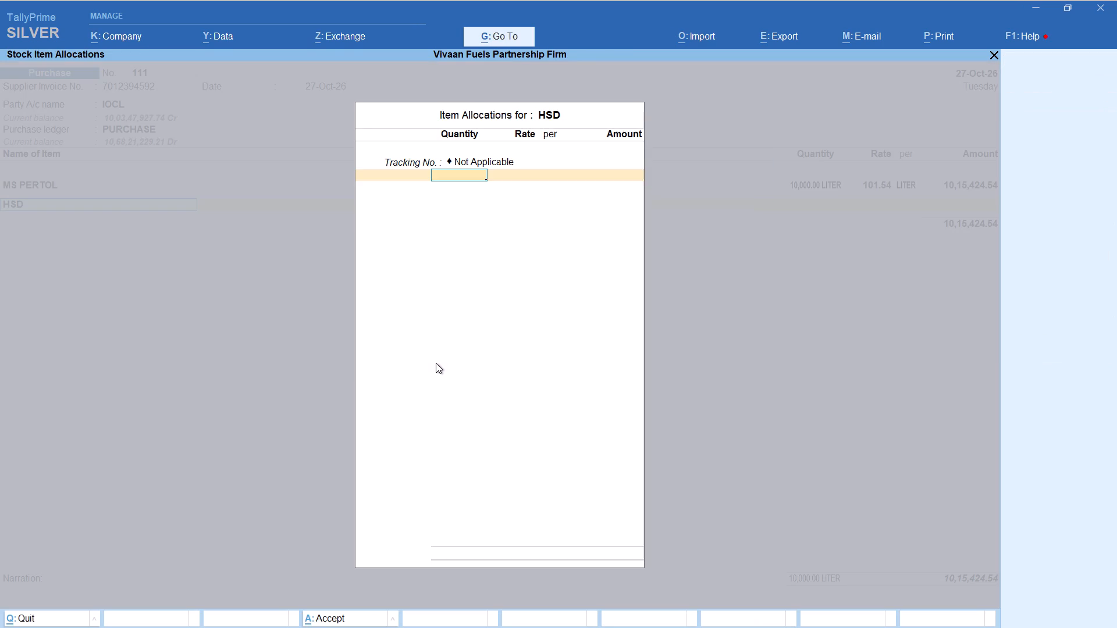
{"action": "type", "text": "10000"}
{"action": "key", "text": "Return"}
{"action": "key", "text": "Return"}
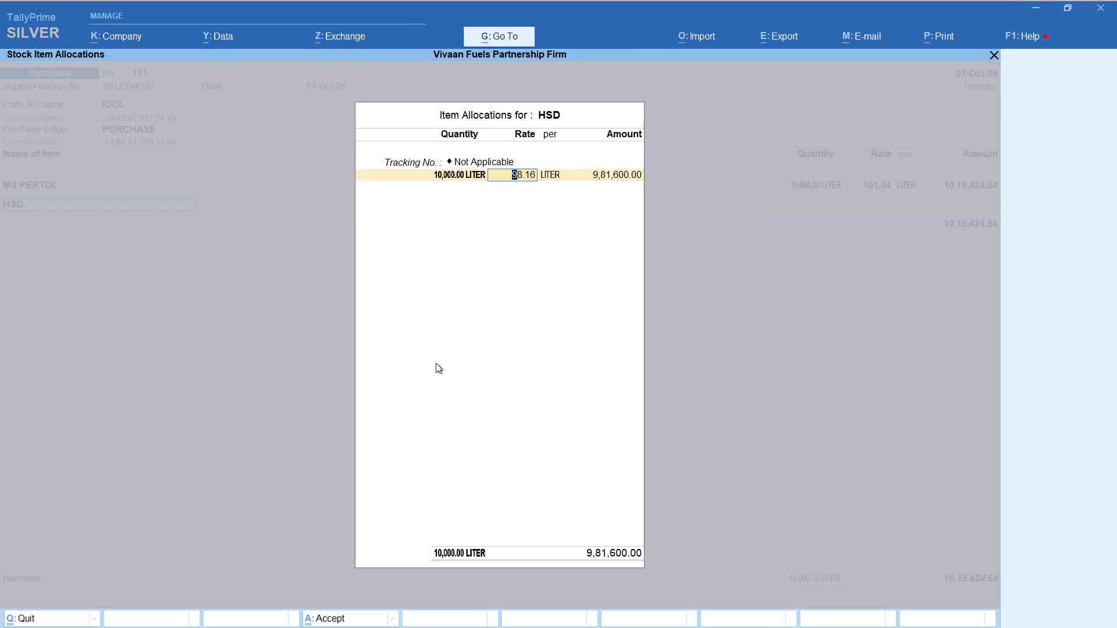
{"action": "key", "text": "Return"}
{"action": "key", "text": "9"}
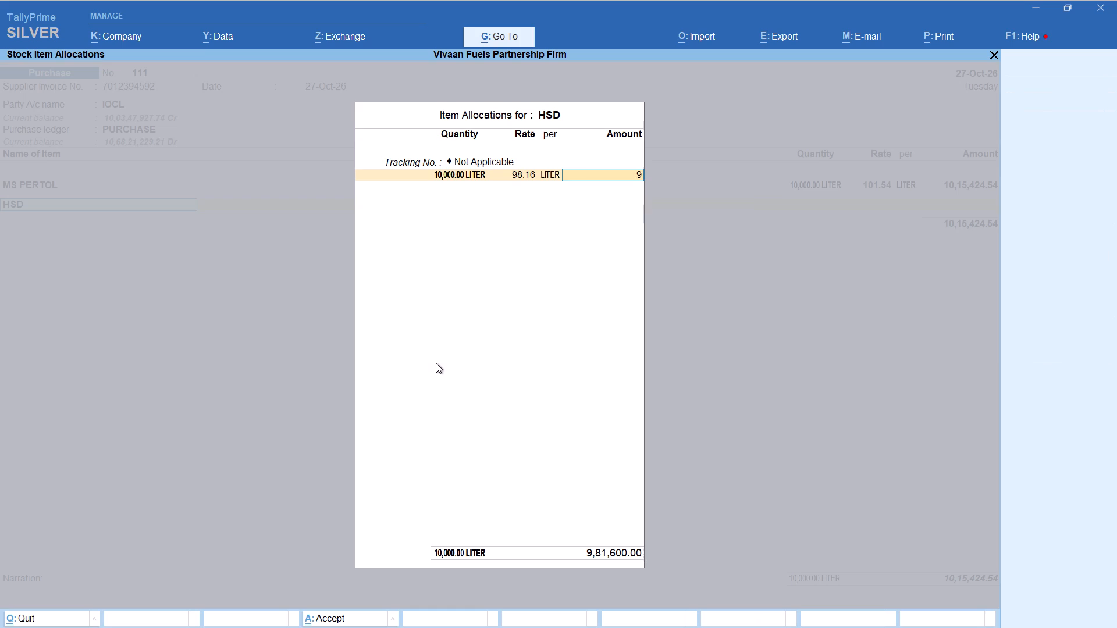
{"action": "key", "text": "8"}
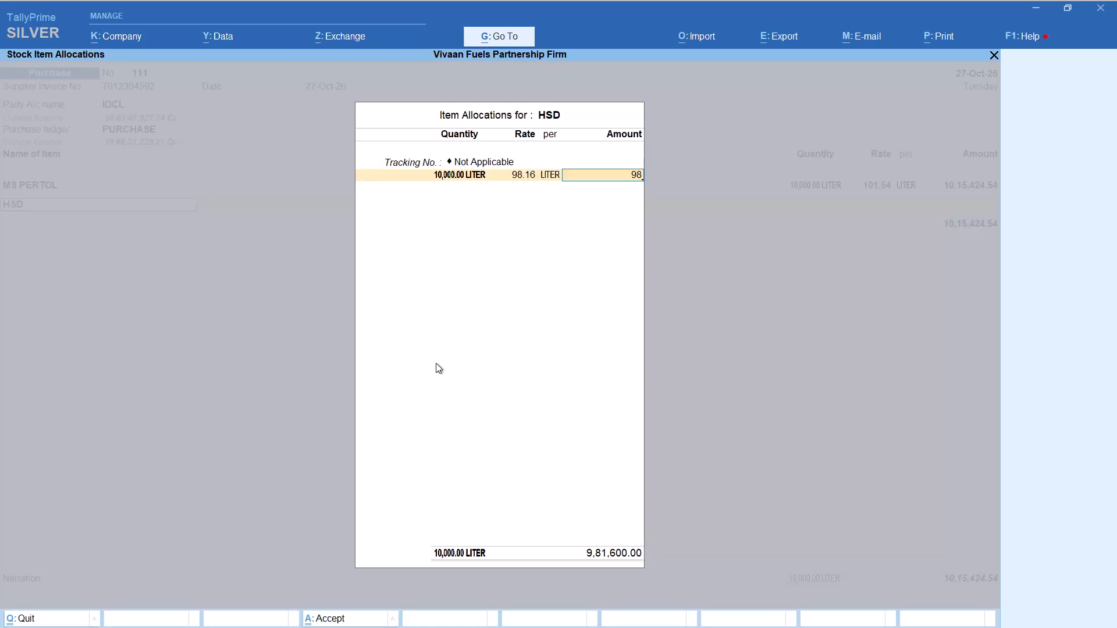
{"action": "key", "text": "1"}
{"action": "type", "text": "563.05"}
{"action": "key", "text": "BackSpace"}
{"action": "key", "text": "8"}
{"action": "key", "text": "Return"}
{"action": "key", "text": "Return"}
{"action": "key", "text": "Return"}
End the item list, add the Round Off ledger at 0.38, and save the purchase voucher.
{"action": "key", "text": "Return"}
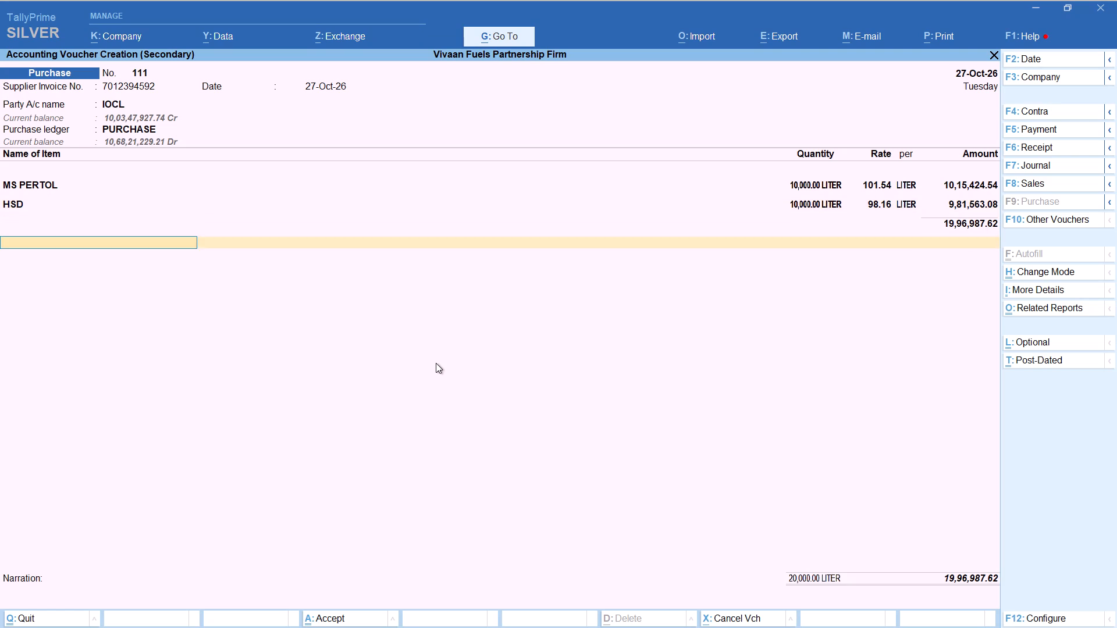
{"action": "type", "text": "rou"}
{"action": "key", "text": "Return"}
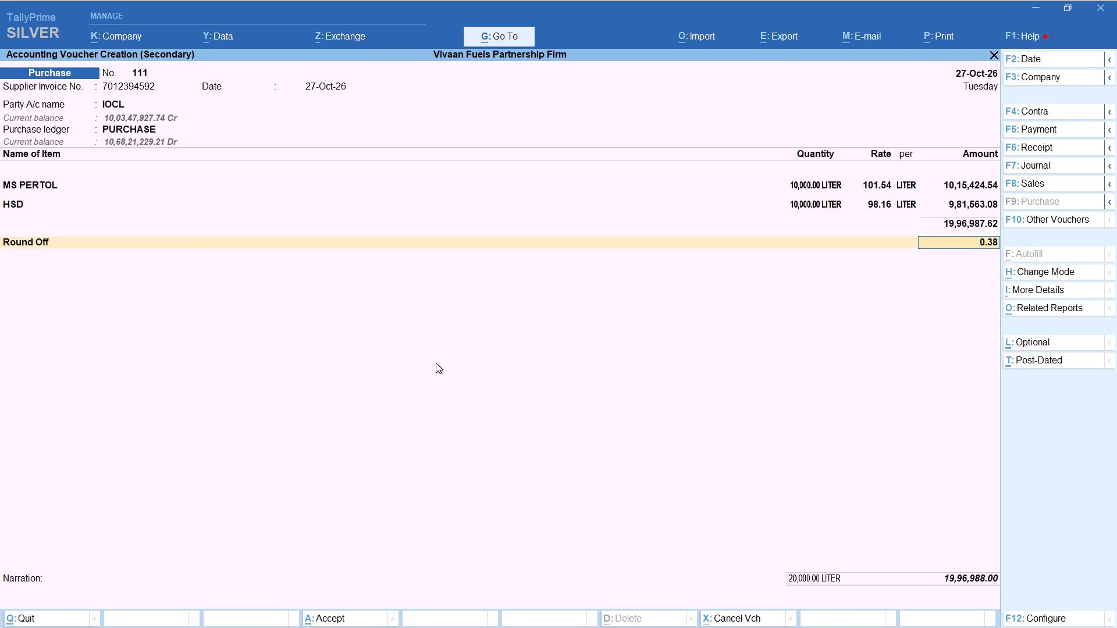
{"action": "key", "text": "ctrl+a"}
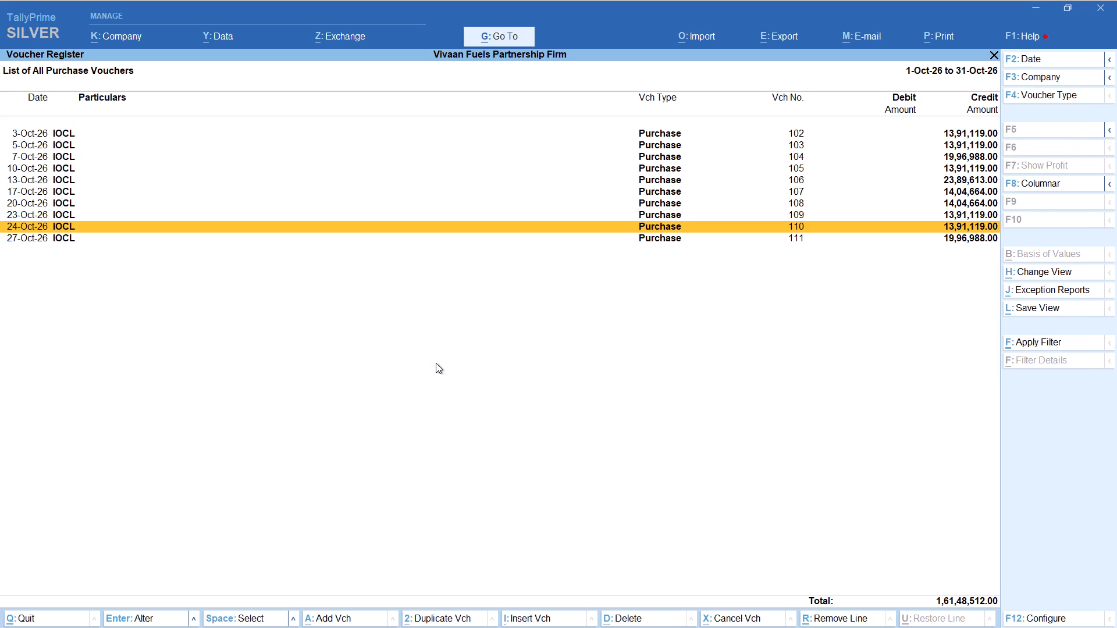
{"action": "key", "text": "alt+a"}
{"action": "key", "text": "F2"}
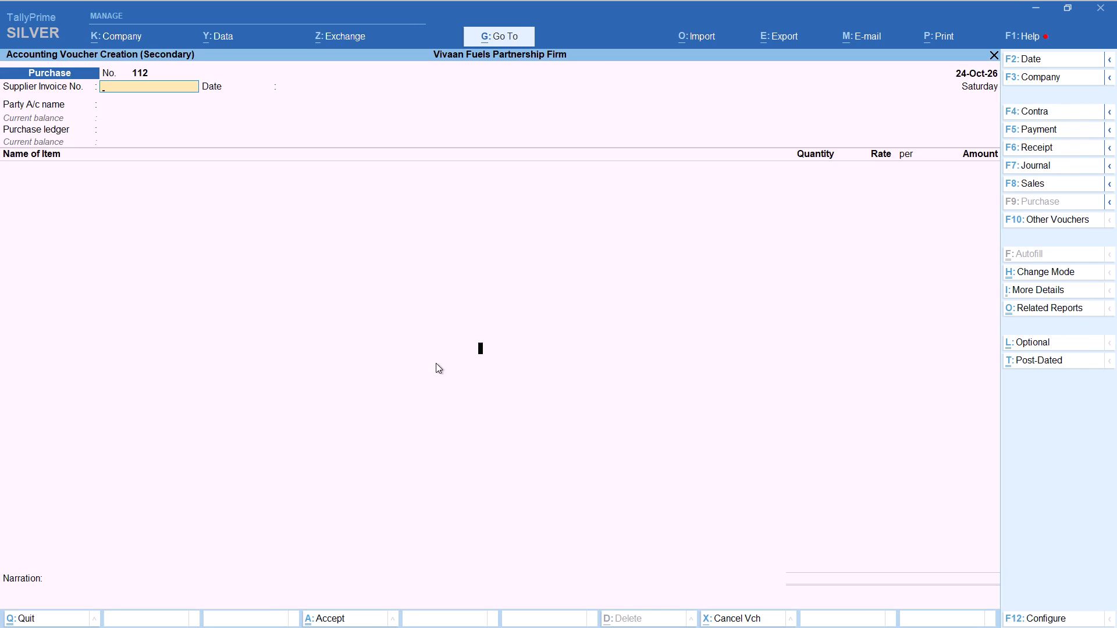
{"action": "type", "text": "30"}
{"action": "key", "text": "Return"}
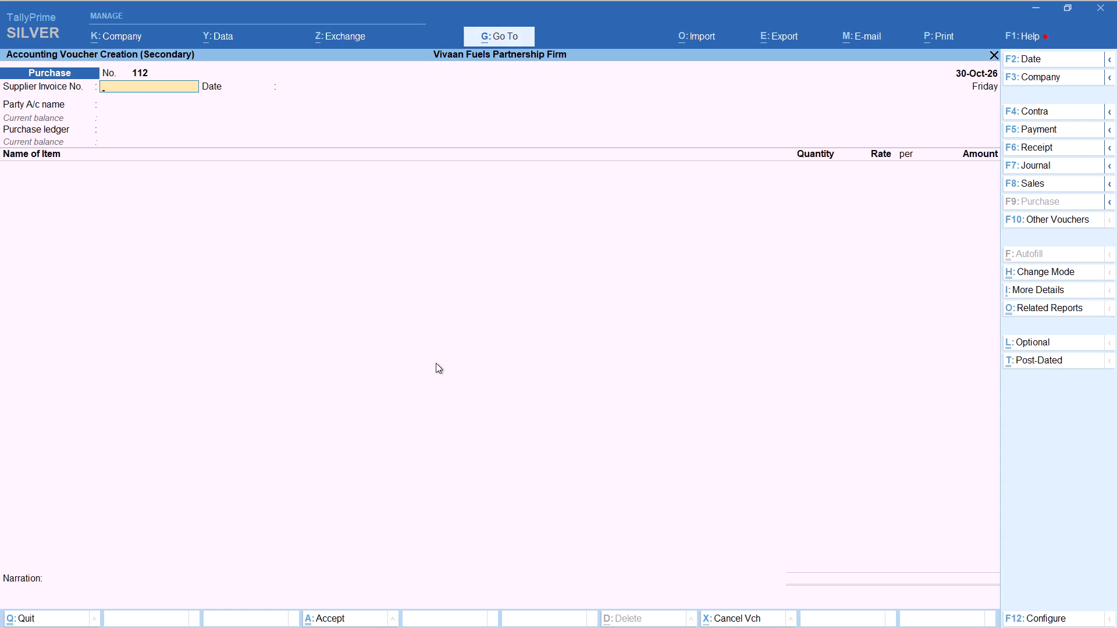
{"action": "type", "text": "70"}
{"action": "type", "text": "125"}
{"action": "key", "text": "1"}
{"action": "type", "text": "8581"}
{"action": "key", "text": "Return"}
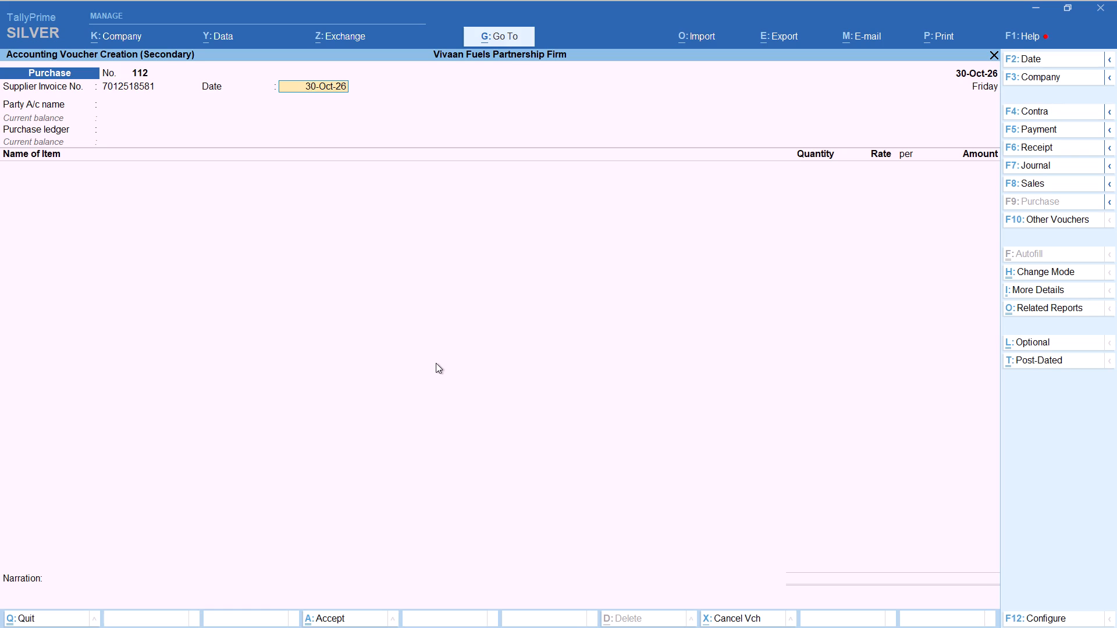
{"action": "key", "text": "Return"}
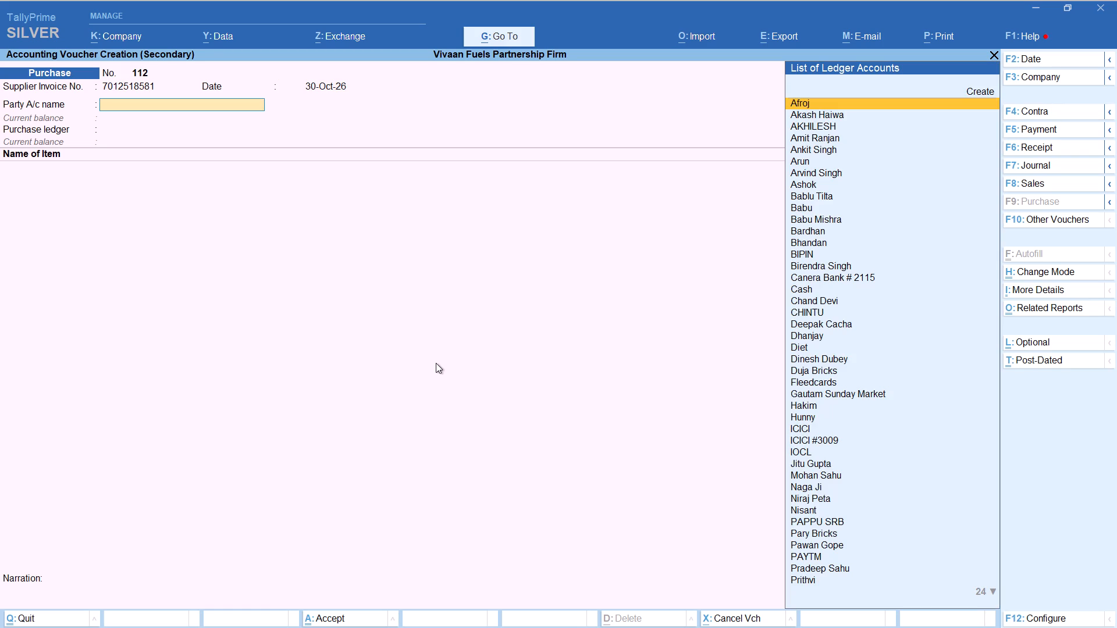
Choose IOCL as the party, accept its party details, and select PURCHASE as the purchase ledger.
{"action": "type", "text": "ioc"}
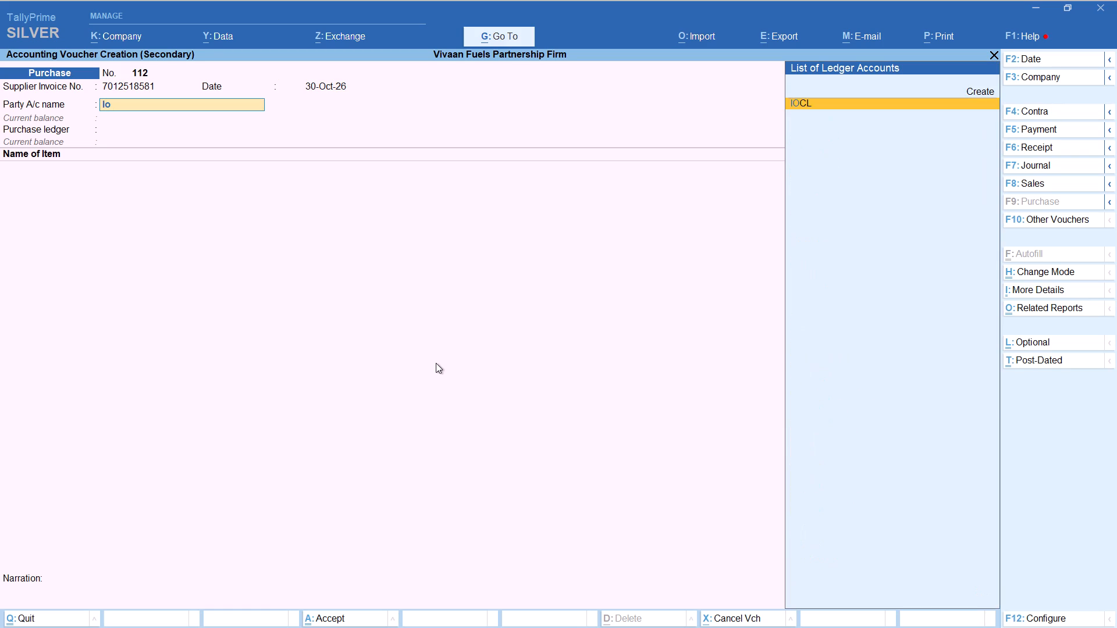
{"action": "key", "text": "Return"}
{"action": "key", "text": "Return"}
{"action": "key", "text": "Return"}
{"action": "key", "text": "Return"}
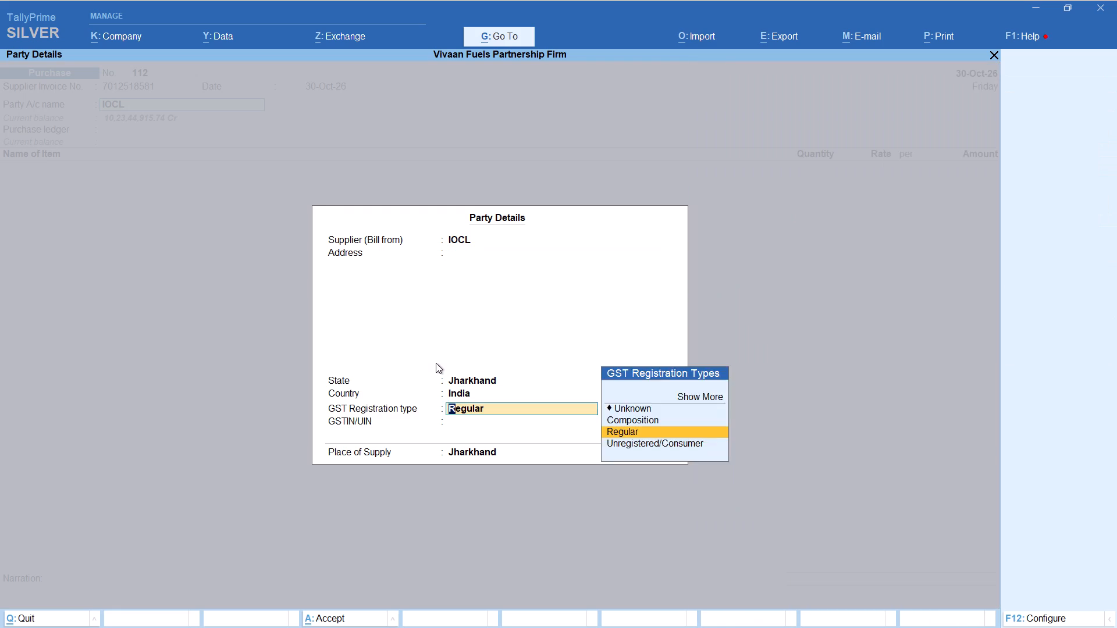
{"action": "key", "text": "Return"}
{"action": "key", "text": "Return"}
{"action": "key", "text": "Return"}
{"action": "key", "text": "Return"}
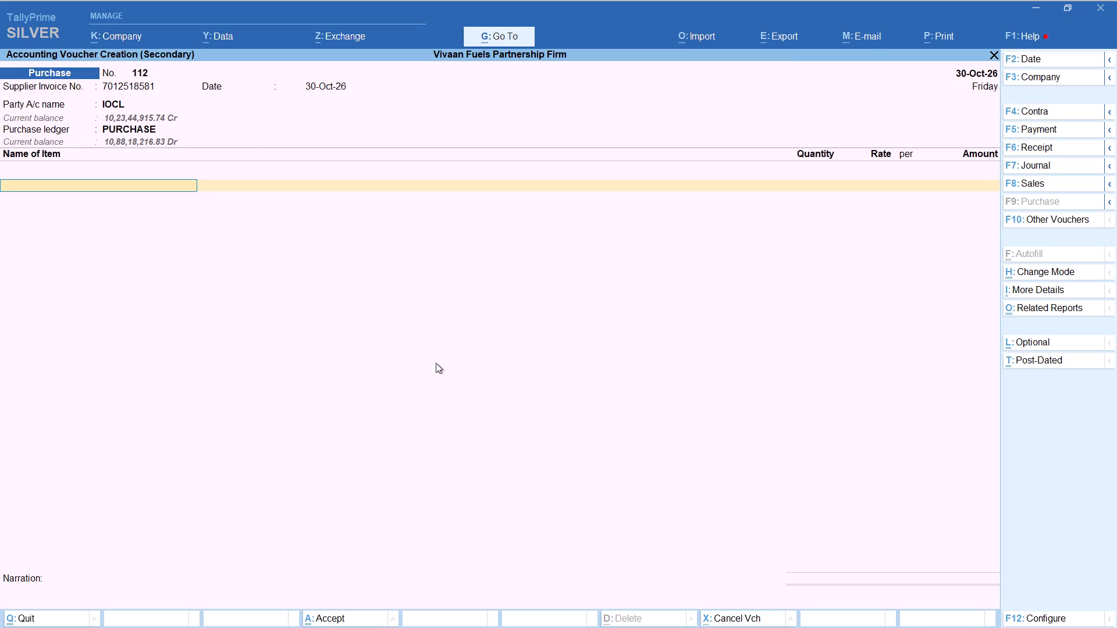
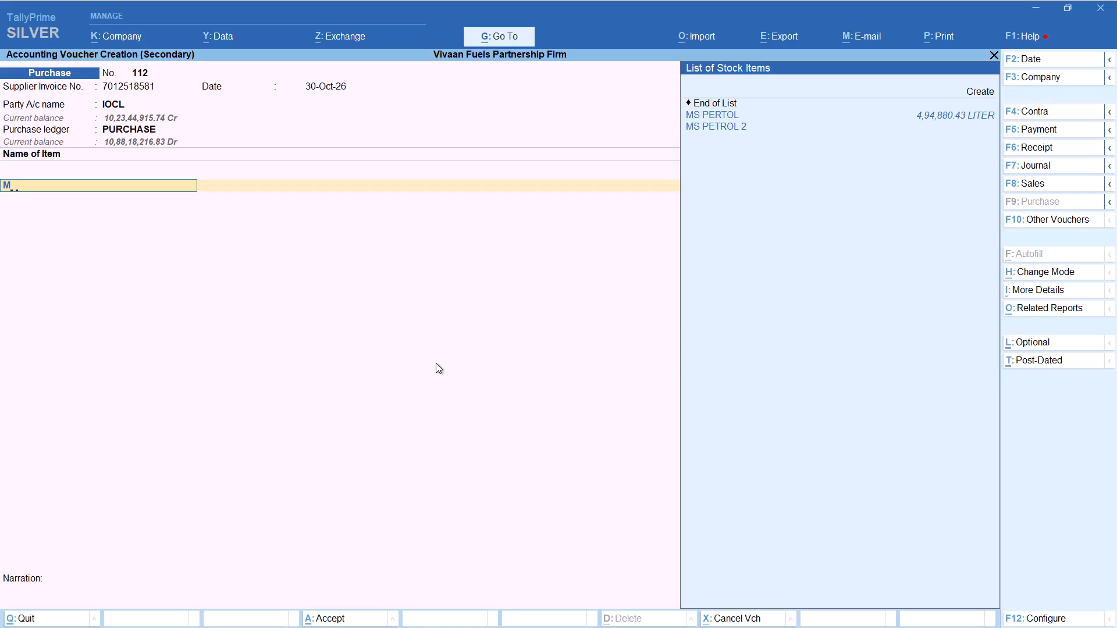
Add the MS PERTOL item without a tracking number, with 10,000 litres at the 101.54 rate and an amount of 10,15,424.54.
{"action": "key", "text": "Down"}
{"action": "key", "text": "Return"}
{"action": "key", "text": "Up"}
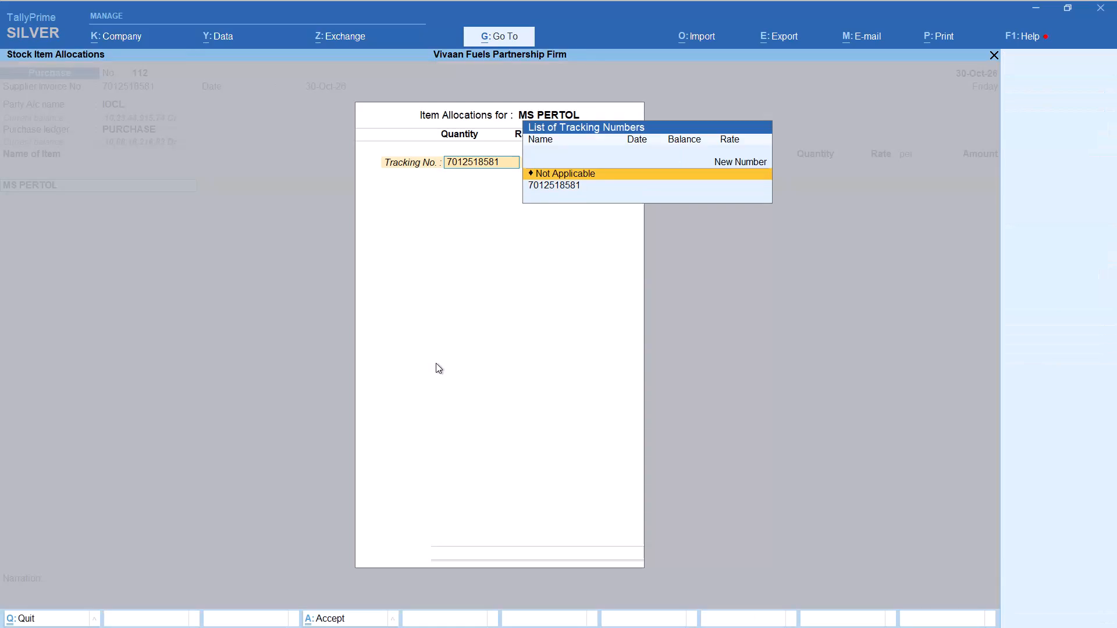
{"action": "key", "text": "Return"}
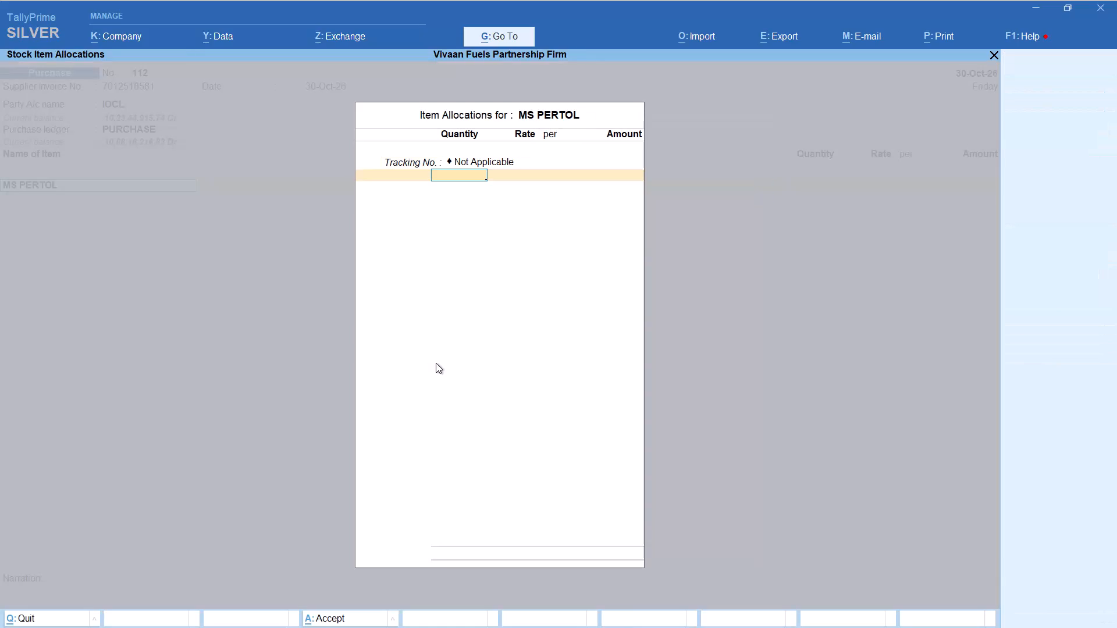
{"action": "type", "text": "1000"}
{"action": "key", "text": "Return"}
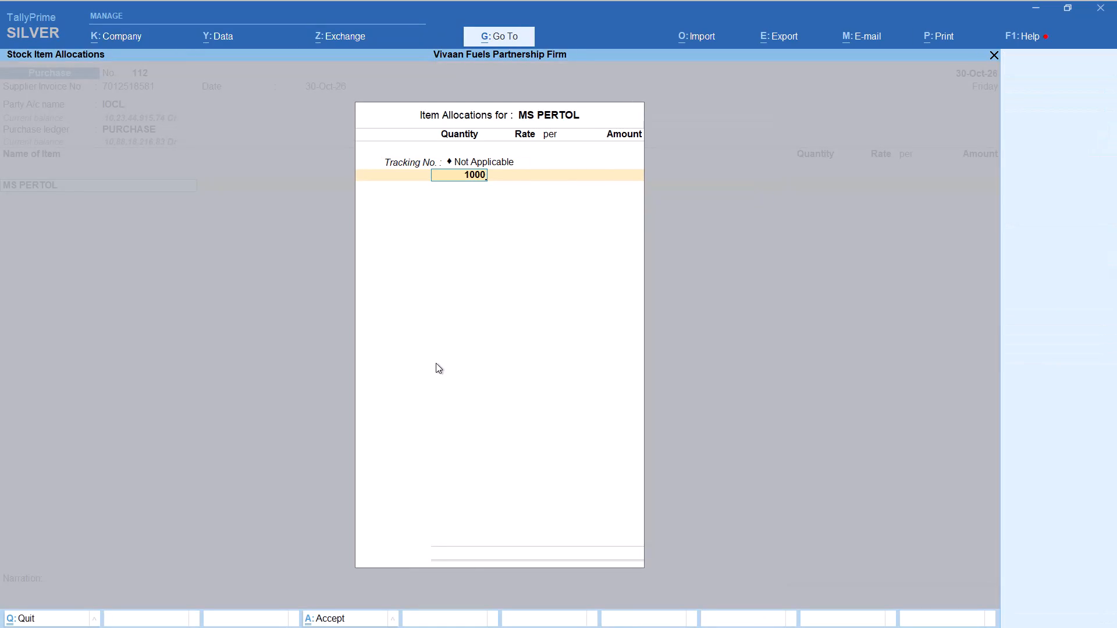
{"action": "key", "text": "BackSpace"}
{"action": "type", "text": "10000"}
{"action": "key", "text": "Return"}
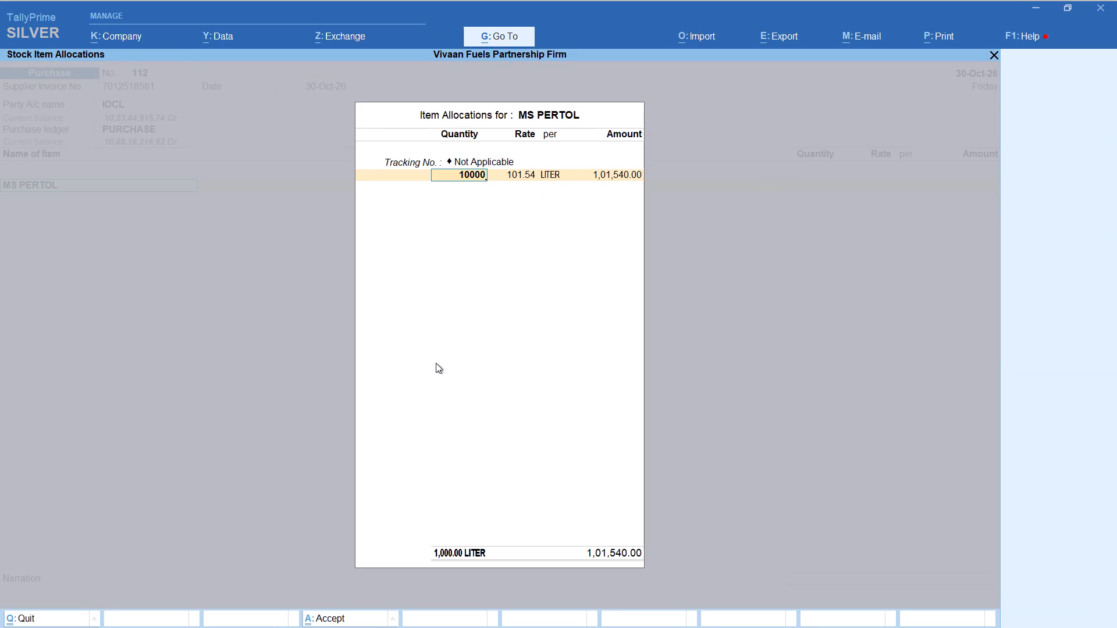
{"action": "key", "text": "Return"}
{"action": "key", "text": "Return"}
{"action": "type", "text": "101"}
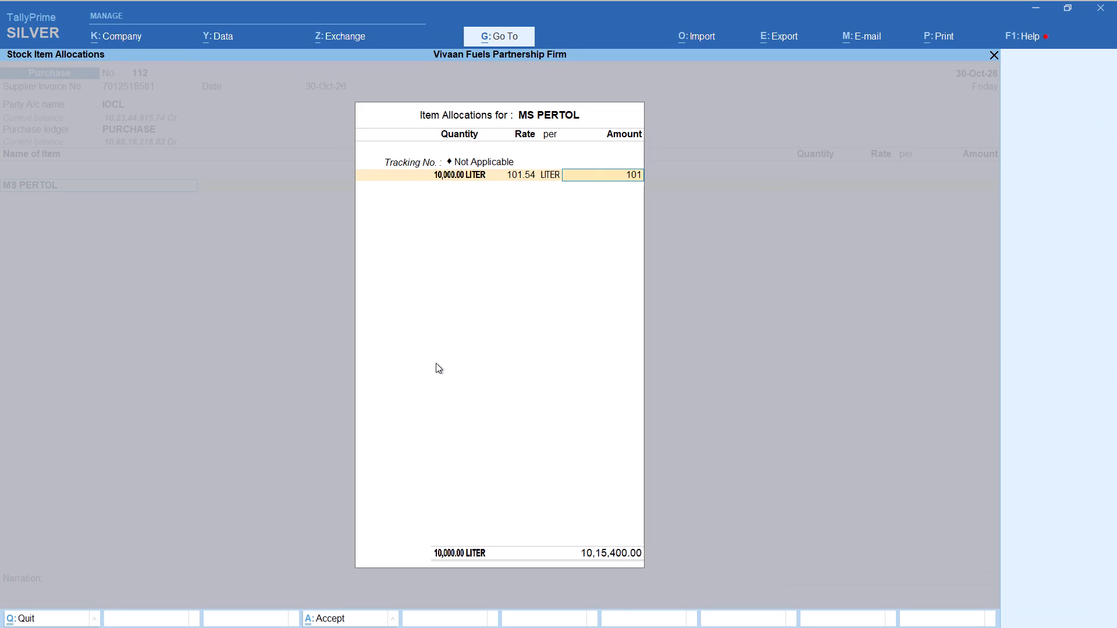
{"action": "type", "text": "542"}
{"action": "type", "text": "4.54"}
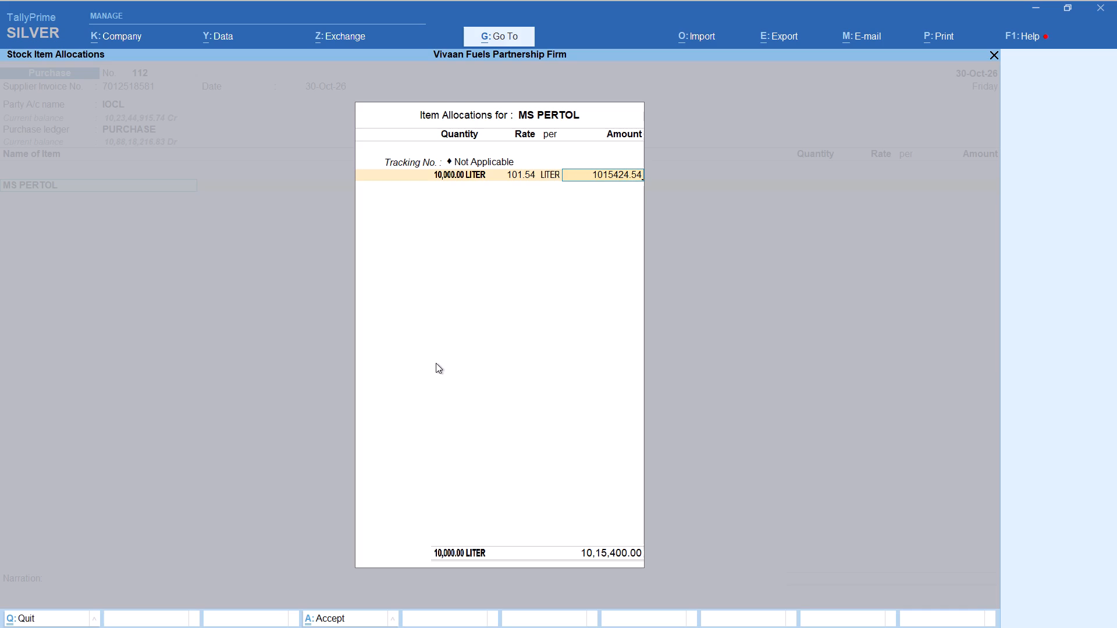
{"action": "key", "text": "Return"}
{"action": "key", "text": "Return"}
{"action": "key", "text": "Return"}
Add the HSD item without a tracking number and enter a quantity of 10,000 litres.
{"action": "type", "text": "hs3"}
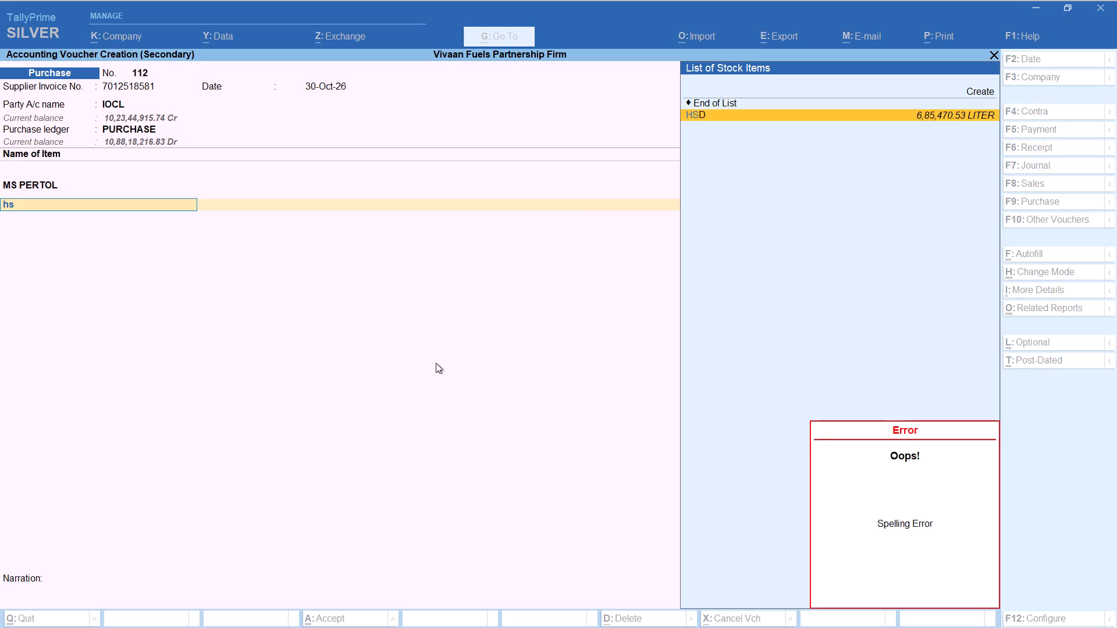
{"action": "key", "text": "Up"}
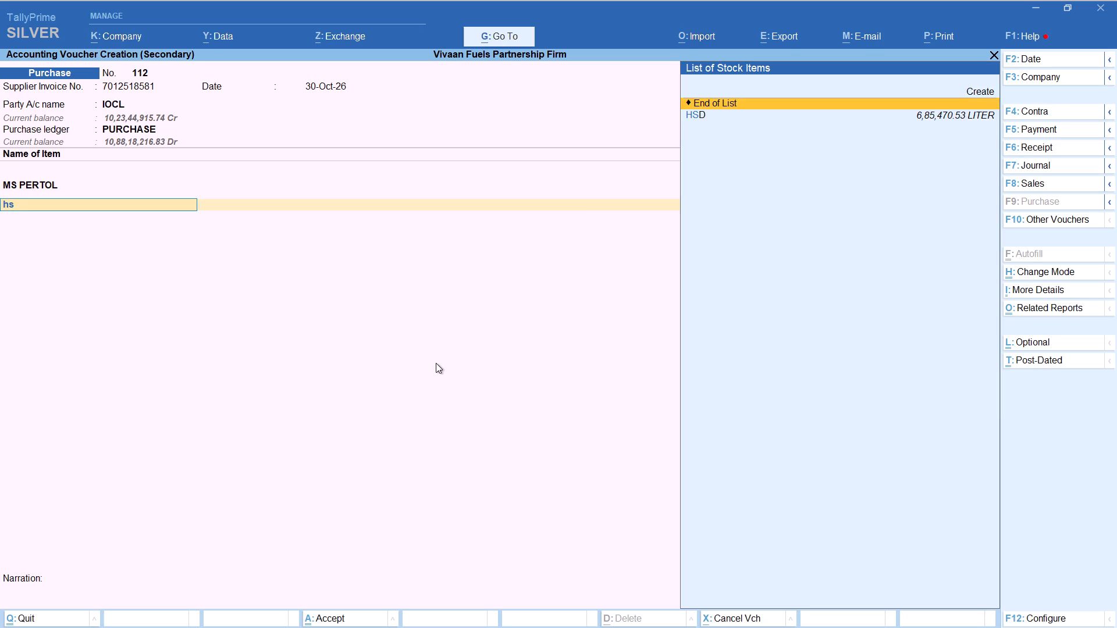
{"action": "key", "text": "Down"}
{"action": "key", "text": "Return"}
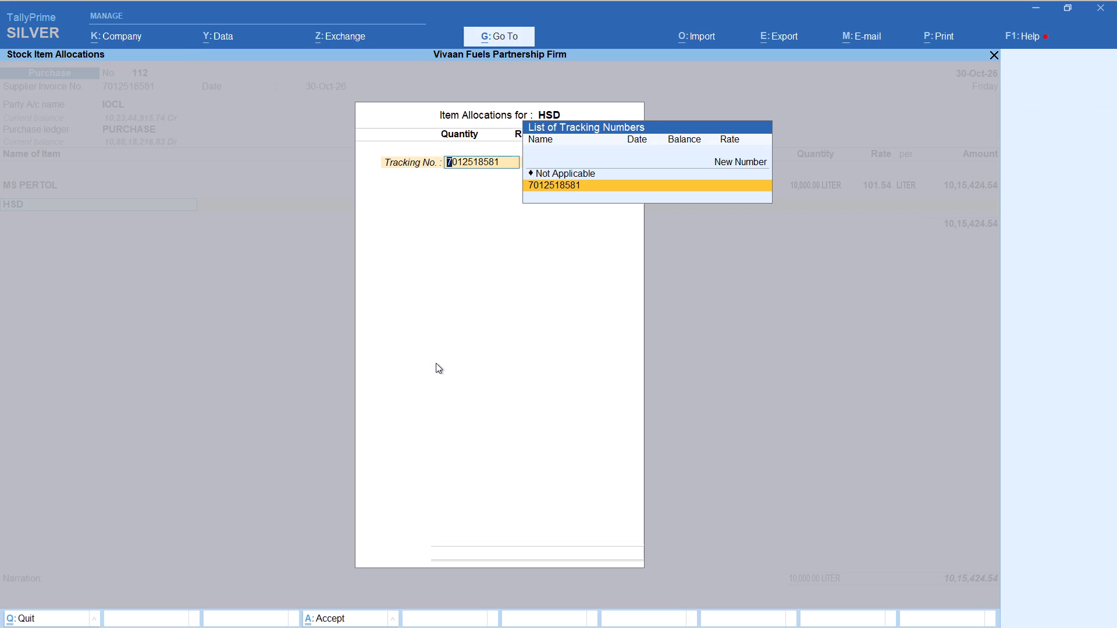
{"action": "key", "text": "Up"}
{"action": "key", "text": "Return"}
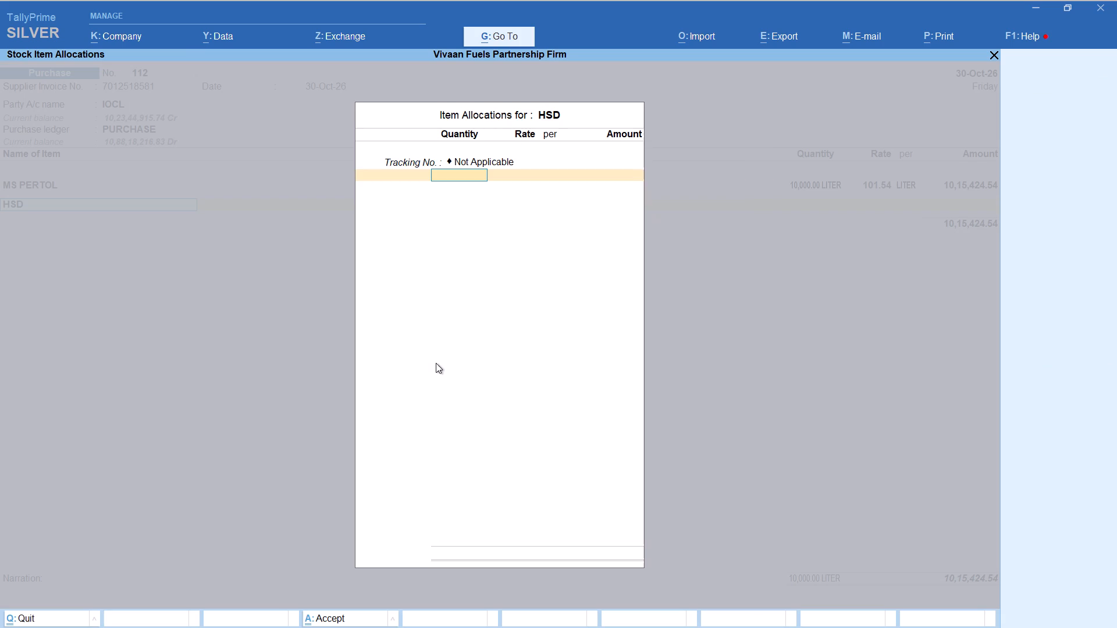
{"action": "type", "text": "1000"}
{"action": "key", "text": "0"}
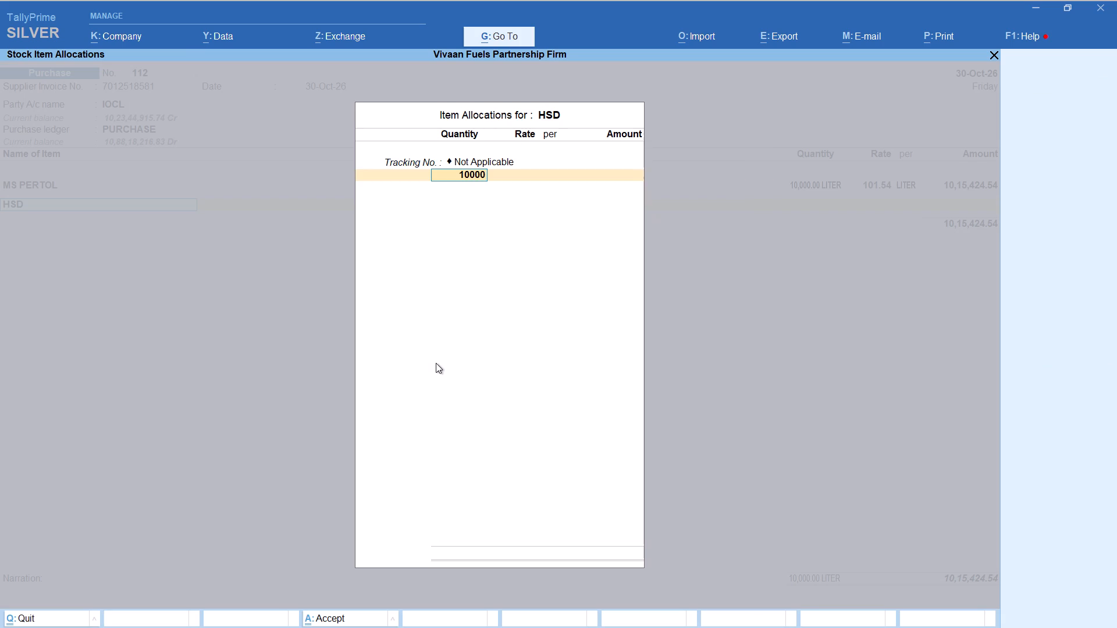
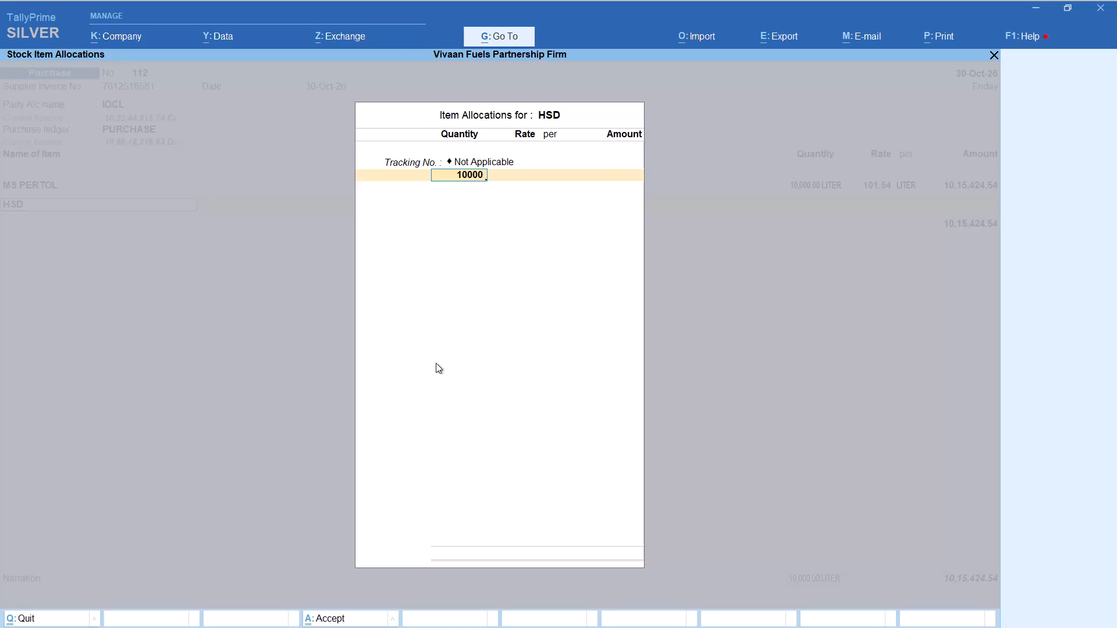
Complete the HSD item allocation for the 10,000 litres with an amount of 98,11,563.08.
{"action": "key", "text": "Return"}
{"action": "key", "text": "Return"}
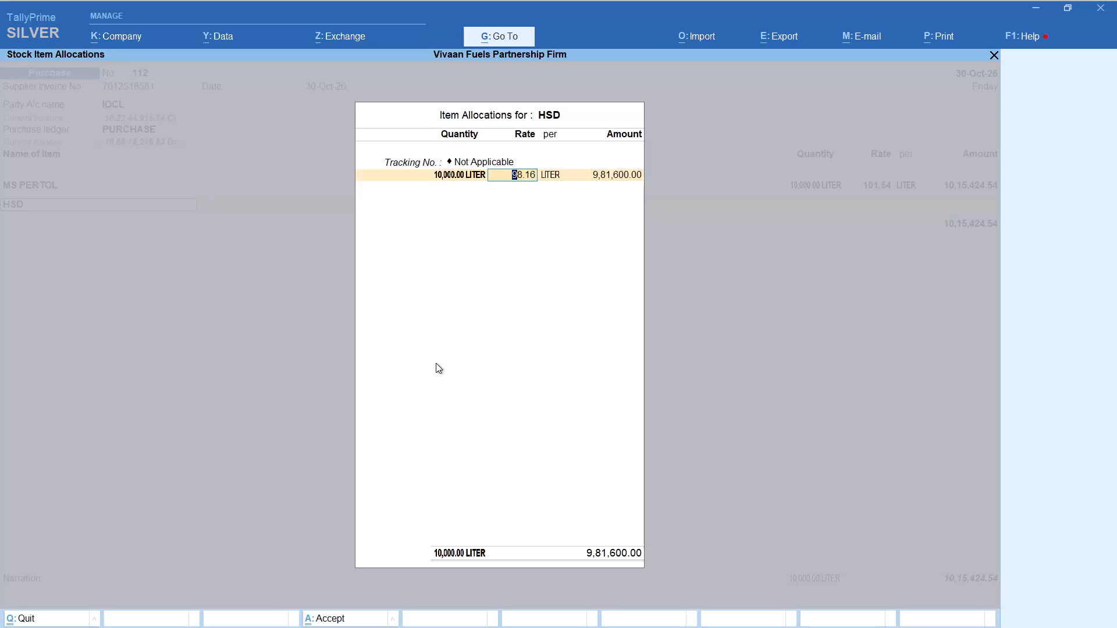
{"action": "key", "text": "Return"}
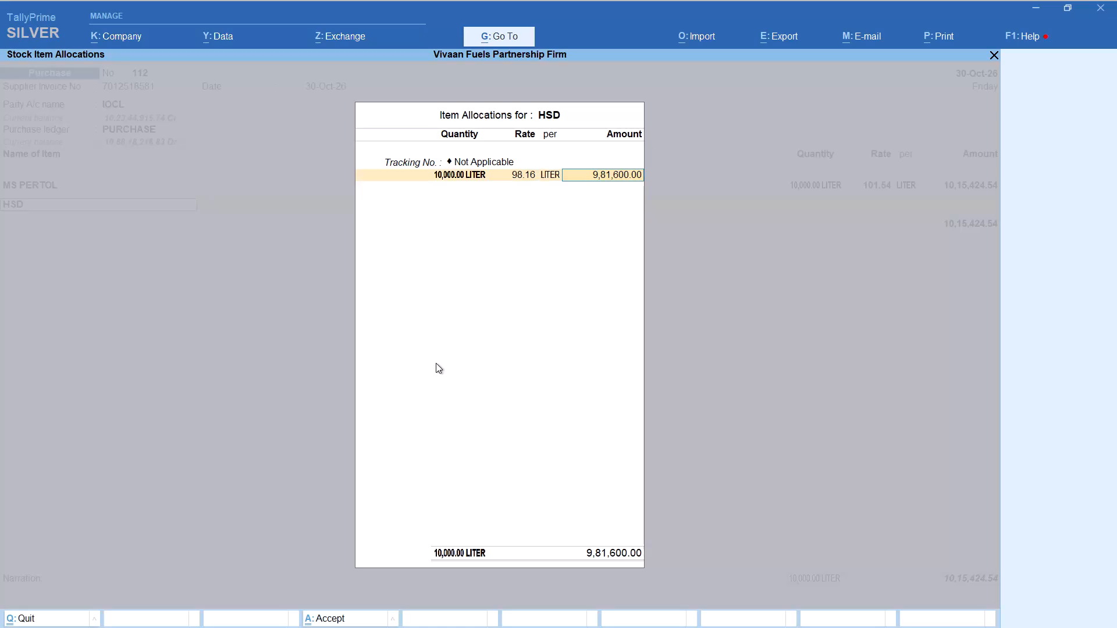
{"action": "type", "text": "981"}
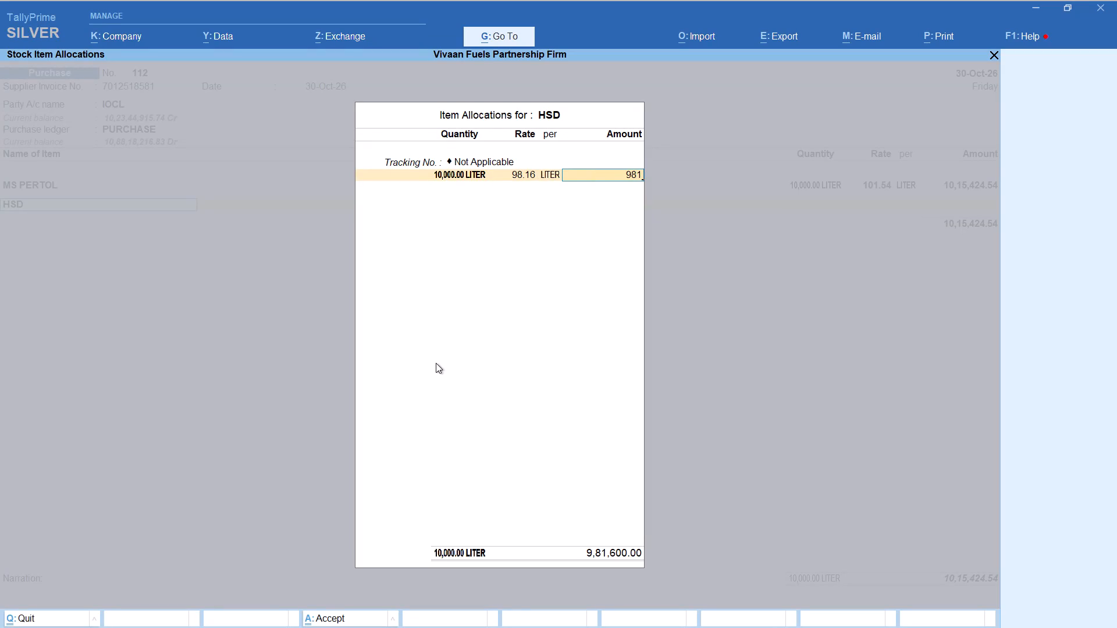
{"action": "type", "text": "15"}
{"action": "type", "text": "63.08"}
{"action": "key", "text": "Return"}
{"action": "key", "text": "Return"}
{"action": "key", "text": "Return"}
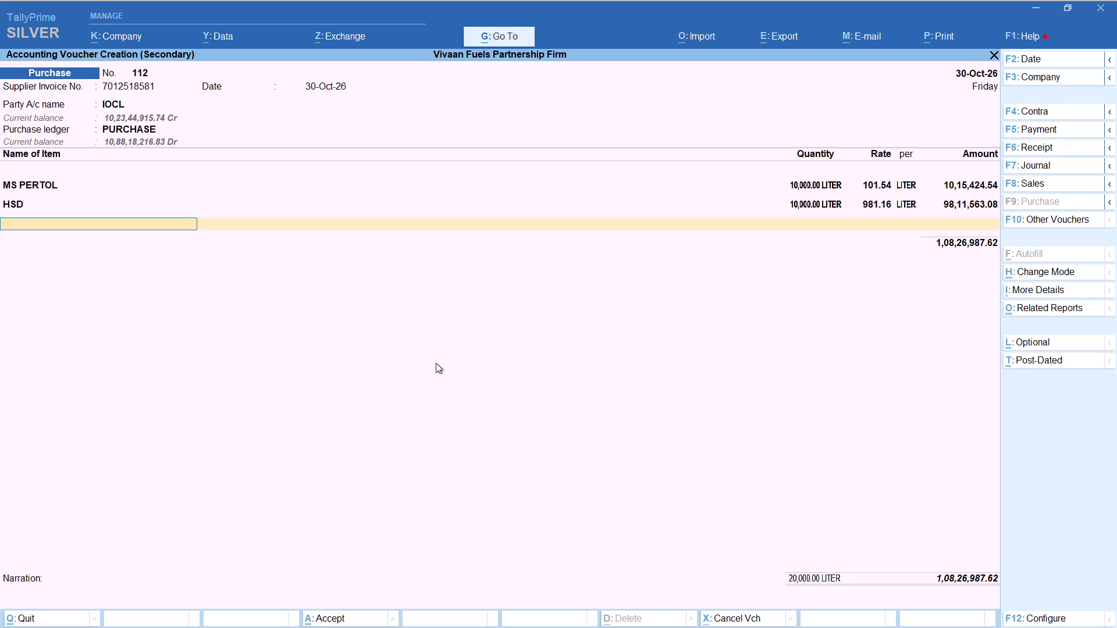
End the item list and add the Round Off ledger with 0.38 to the purchase voucher.
{"action": "key", "text": "Return"}
{"action": "type", "text": "rou"}
{"action": "key", "text": "Return"}
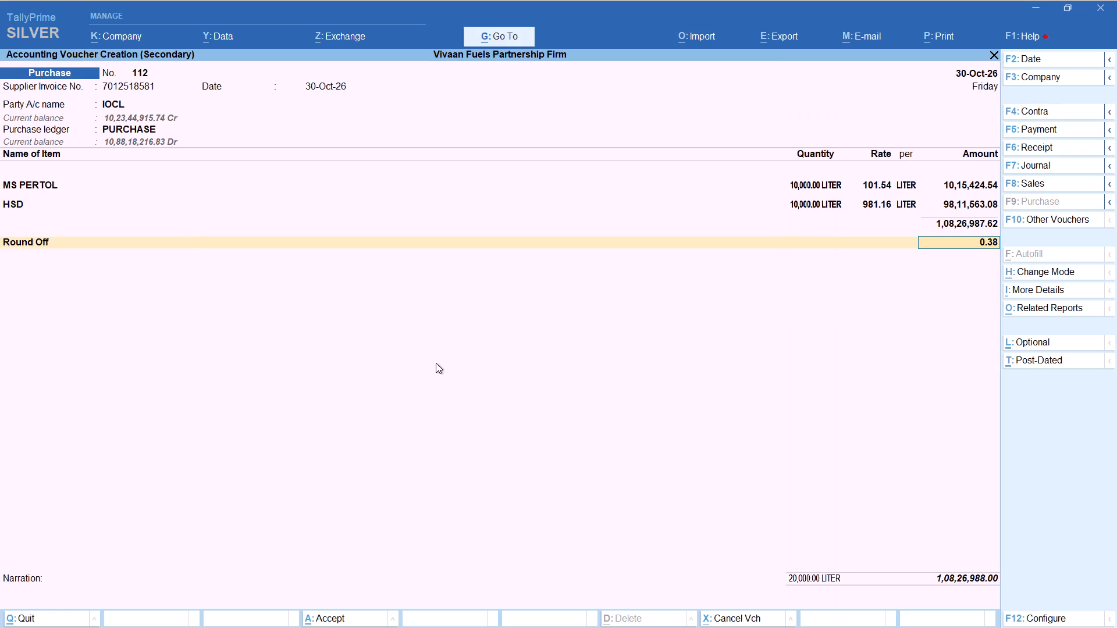
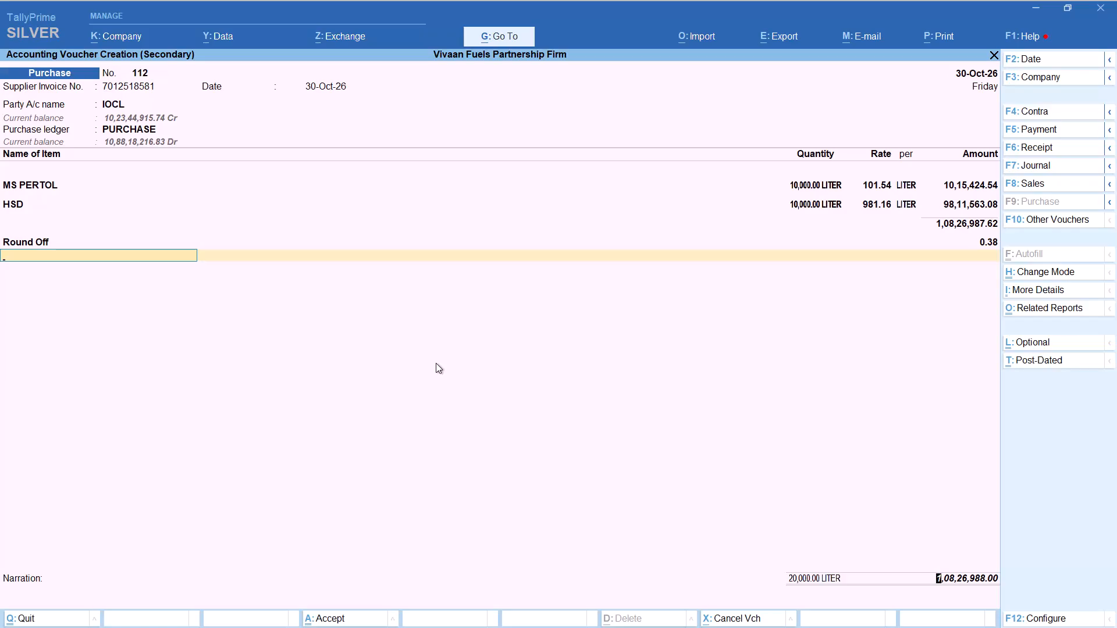
End the ledger list and enter "g" as the narration of the purchase voucher.
{"action": "key", "text": "Return"}
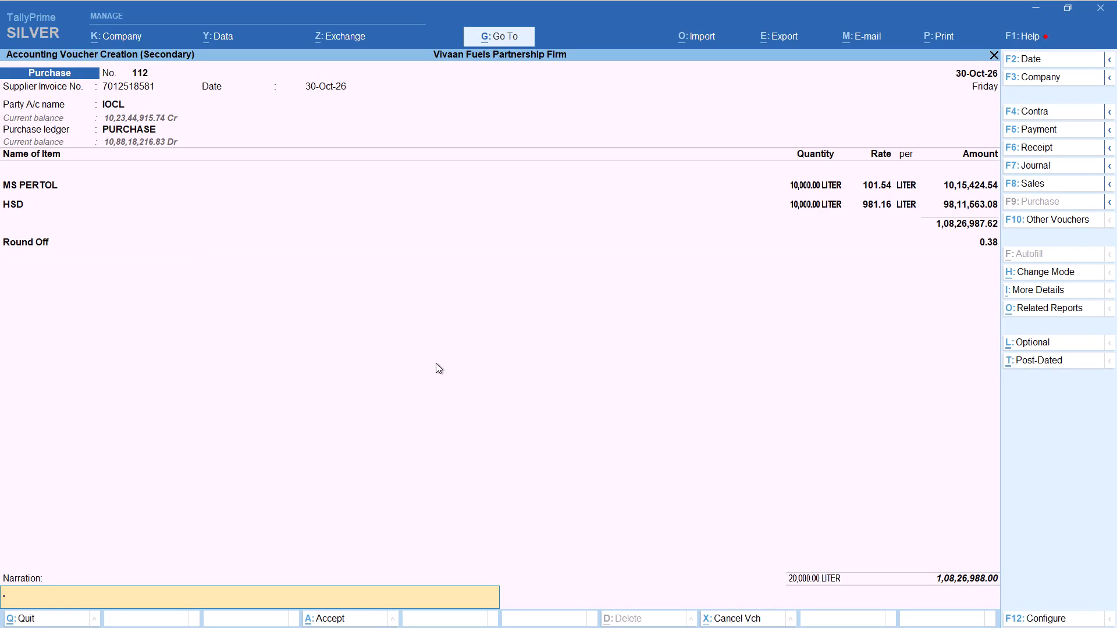
{"action": "key", "text": "g"}
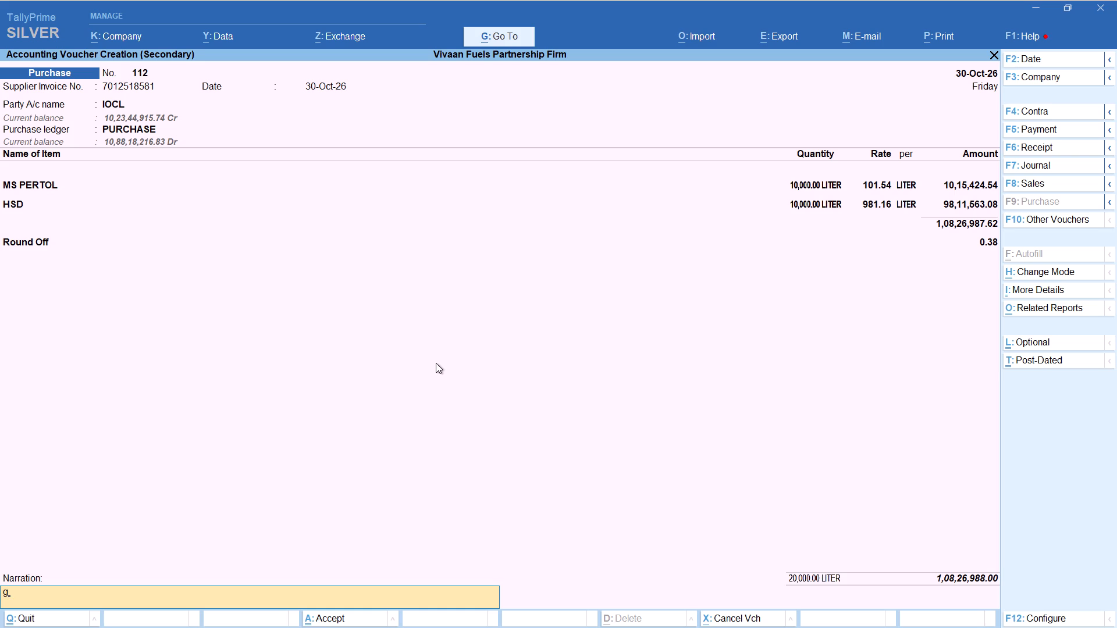
{"action": "key", "text": "Return"}
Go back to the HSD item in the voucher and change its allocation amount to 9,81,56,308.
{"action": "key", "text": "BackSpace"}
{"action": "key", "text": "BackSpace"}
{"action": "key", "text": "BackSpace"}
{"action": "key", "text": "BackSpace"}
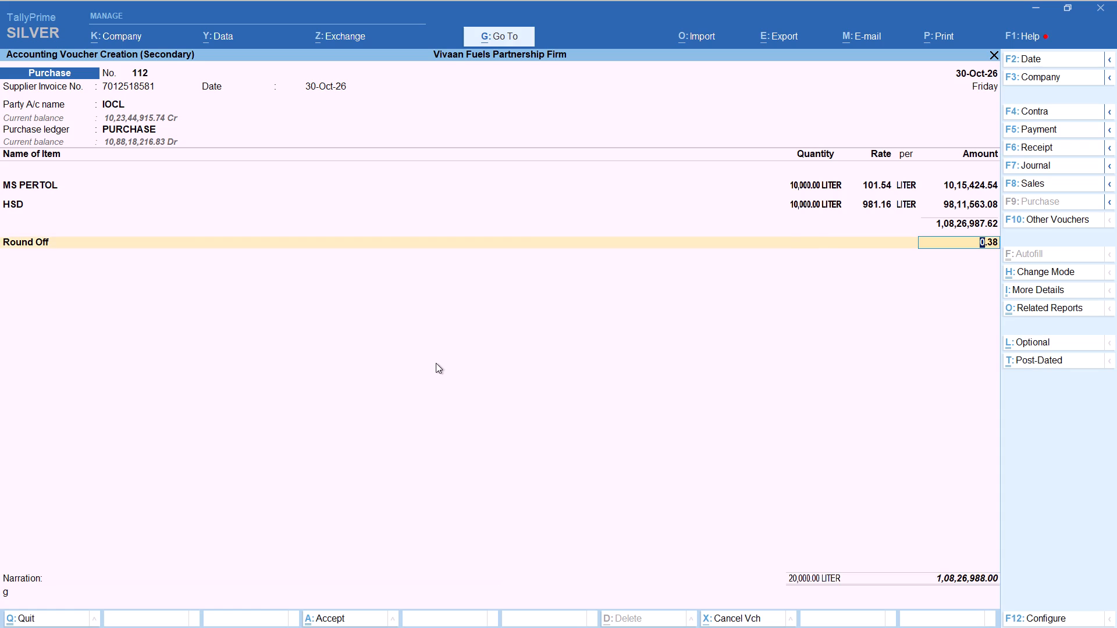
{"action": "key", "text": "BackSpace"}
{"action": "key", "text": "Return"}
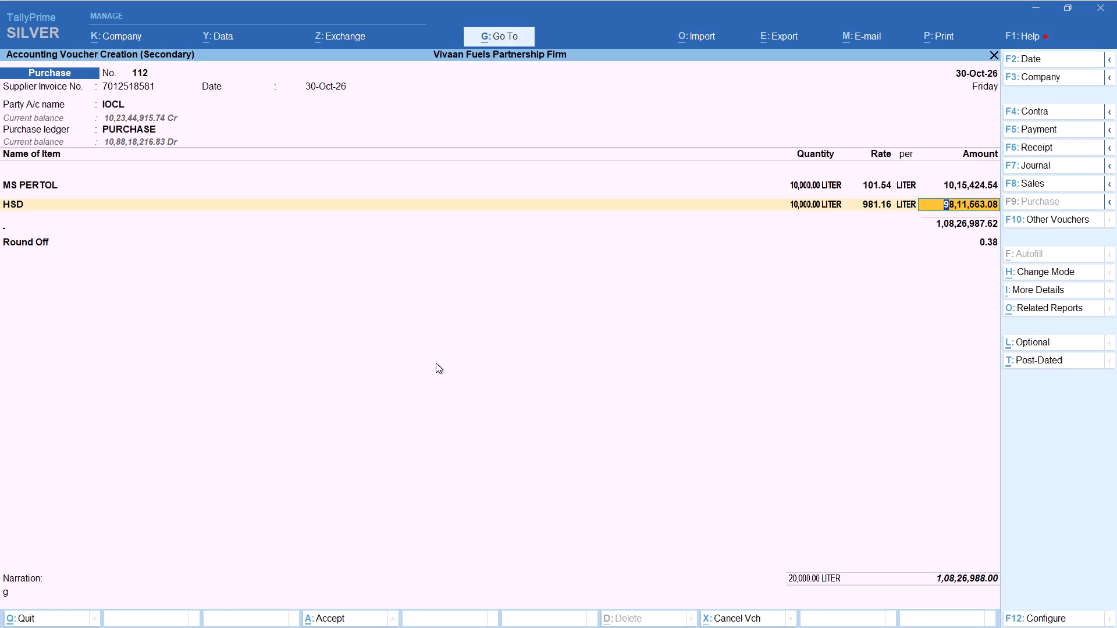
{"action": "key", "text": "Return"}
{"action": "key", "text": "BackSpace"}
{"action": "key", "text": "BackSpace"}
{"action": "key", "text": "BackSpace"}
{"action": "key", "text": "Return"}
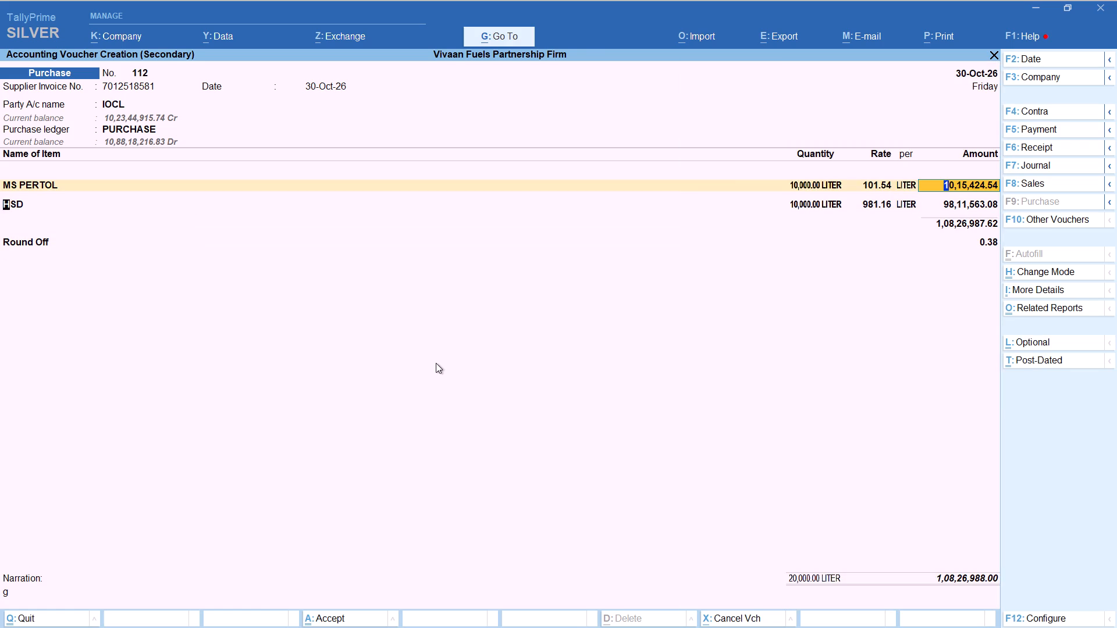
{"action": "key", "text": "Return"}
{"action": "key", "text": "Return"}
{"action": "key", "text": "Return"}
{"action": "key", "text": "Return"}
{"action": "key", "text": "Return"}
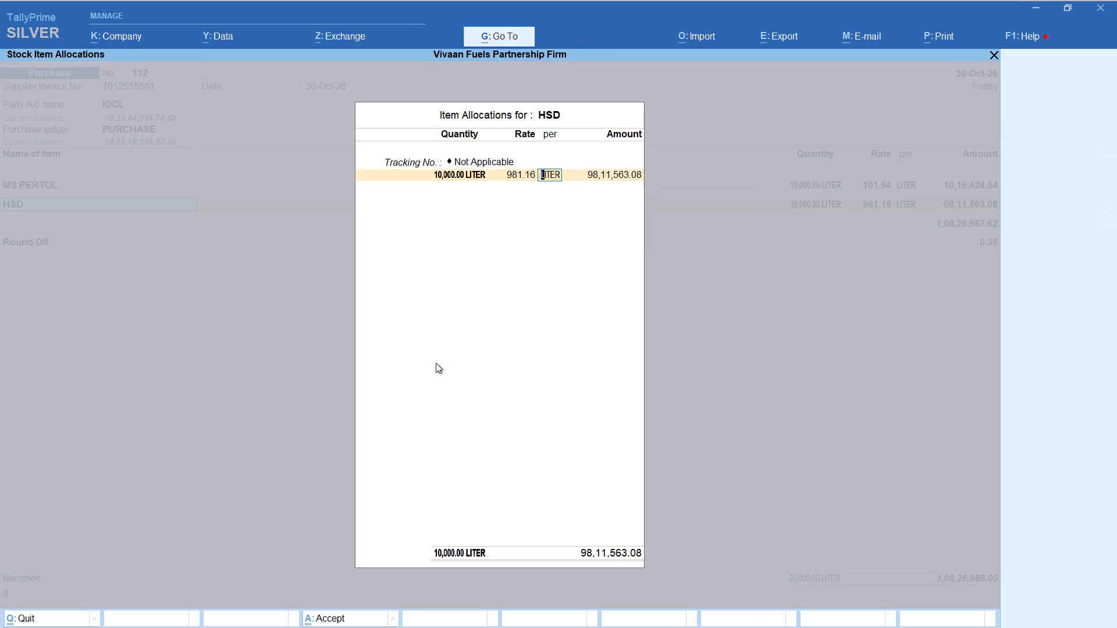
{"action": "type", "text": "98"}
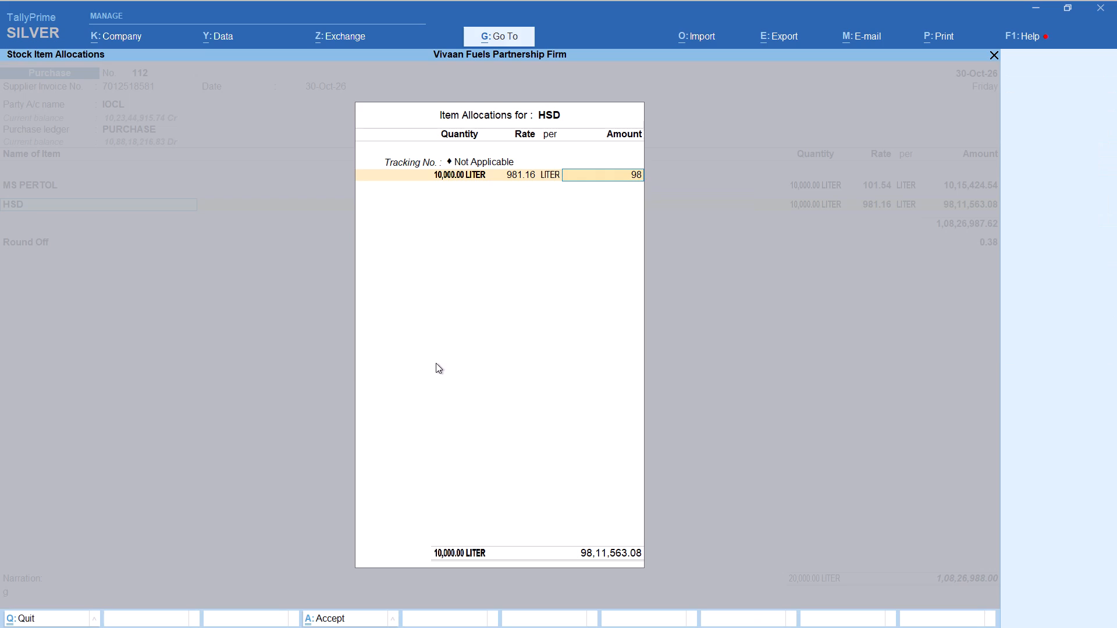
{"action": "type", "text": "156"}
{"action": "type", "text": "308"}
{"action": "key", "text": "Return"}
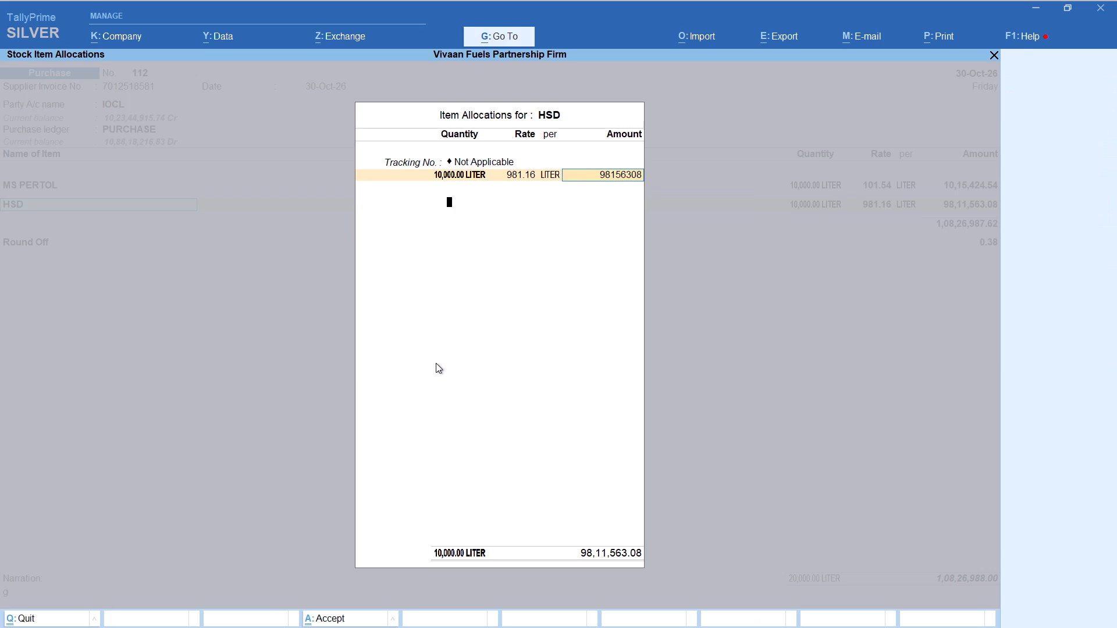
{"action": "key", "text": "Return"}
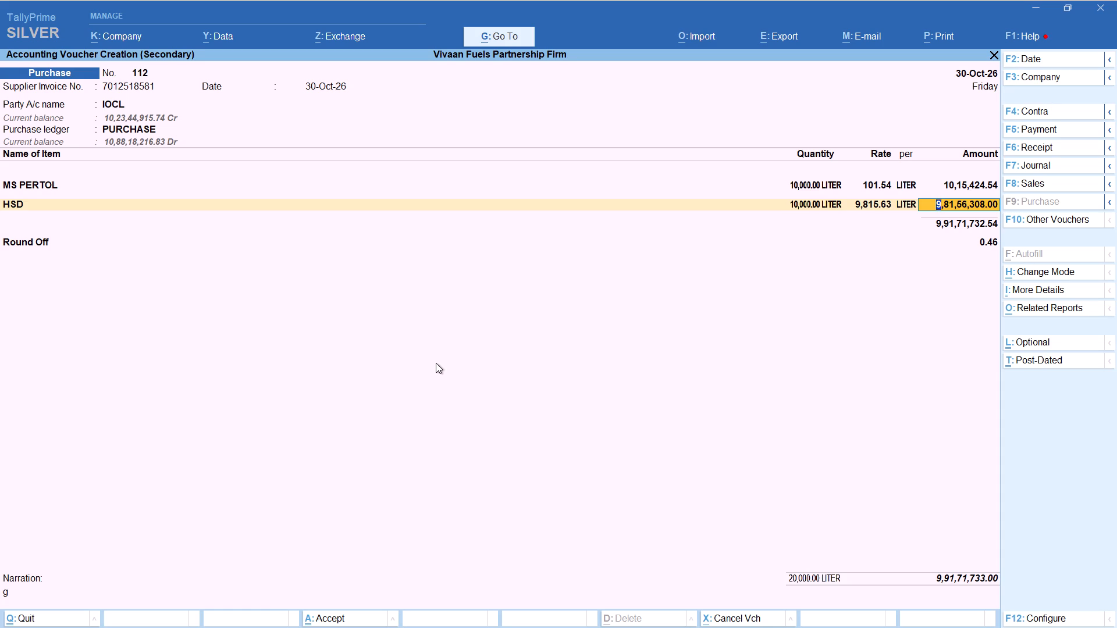
Reopen the HSD item allocation and set its amount to 9,81,563.08 for the 10,000 litres.
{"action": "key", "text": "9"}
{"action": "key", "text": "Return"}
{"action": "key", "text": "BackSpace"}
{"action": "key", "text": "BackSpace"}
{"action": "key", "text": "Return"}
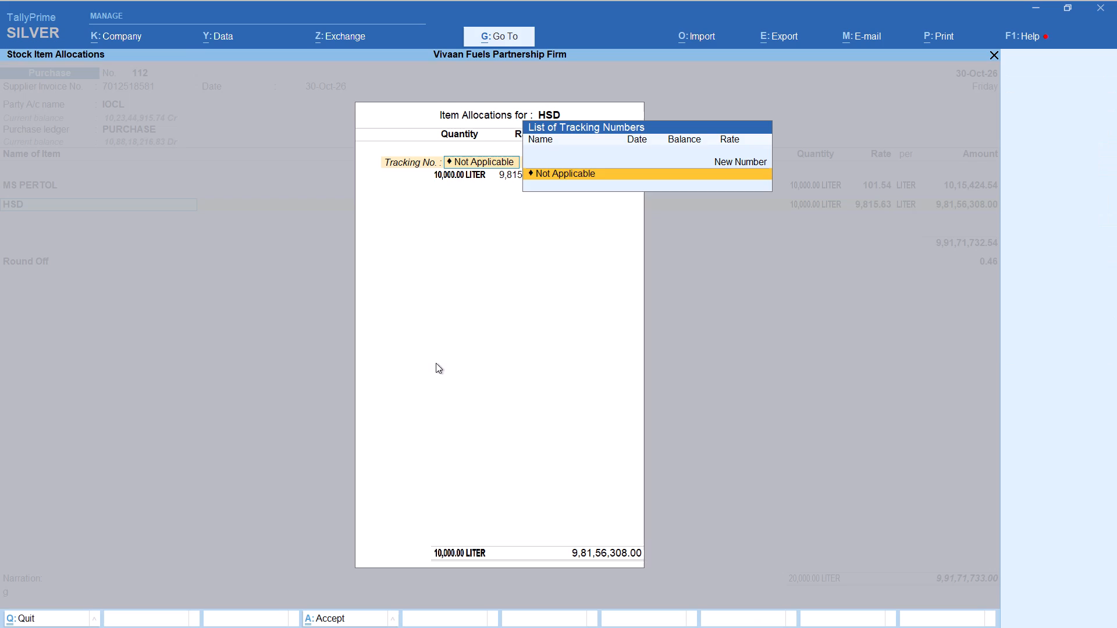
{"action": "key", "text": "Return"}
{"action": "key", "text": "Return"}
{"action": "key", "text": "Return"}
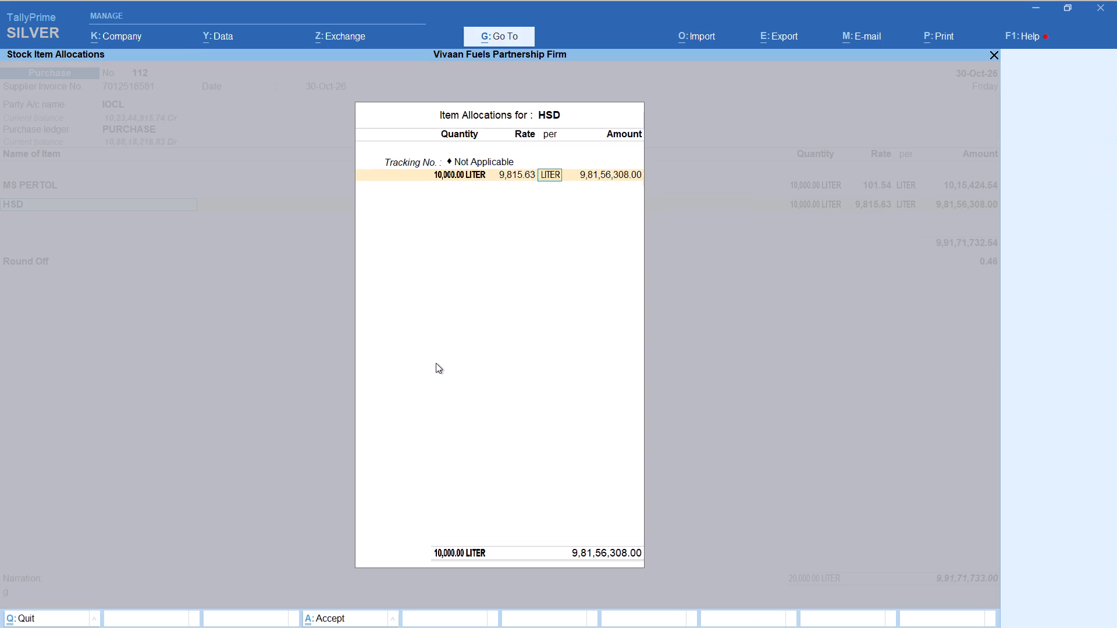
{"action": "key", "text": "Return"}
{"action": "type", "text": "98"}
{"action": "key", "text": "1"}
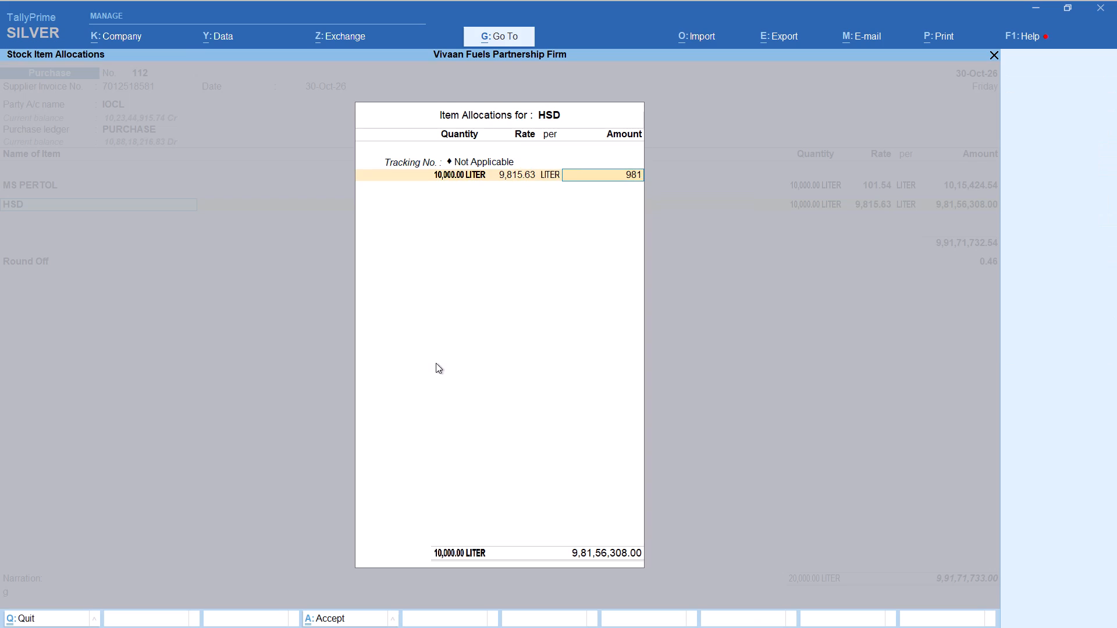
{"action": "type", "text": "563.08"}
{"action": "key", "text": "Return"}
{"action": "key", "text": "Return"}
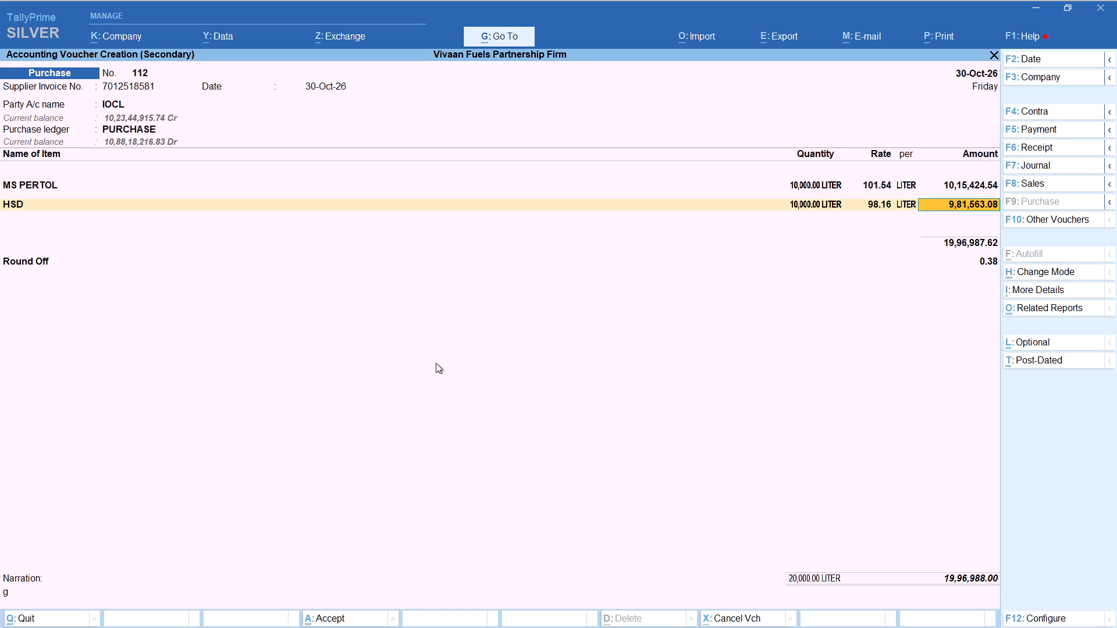
Keep the remaining item and Round Off entries and save the 30-Oct-26 IOCL purchase voucher.
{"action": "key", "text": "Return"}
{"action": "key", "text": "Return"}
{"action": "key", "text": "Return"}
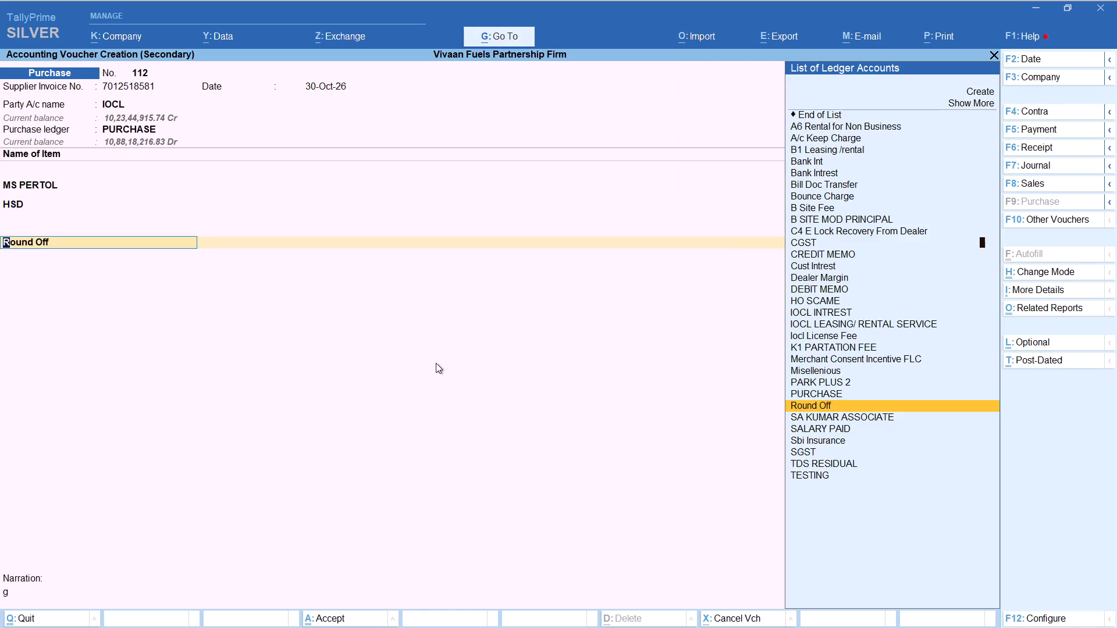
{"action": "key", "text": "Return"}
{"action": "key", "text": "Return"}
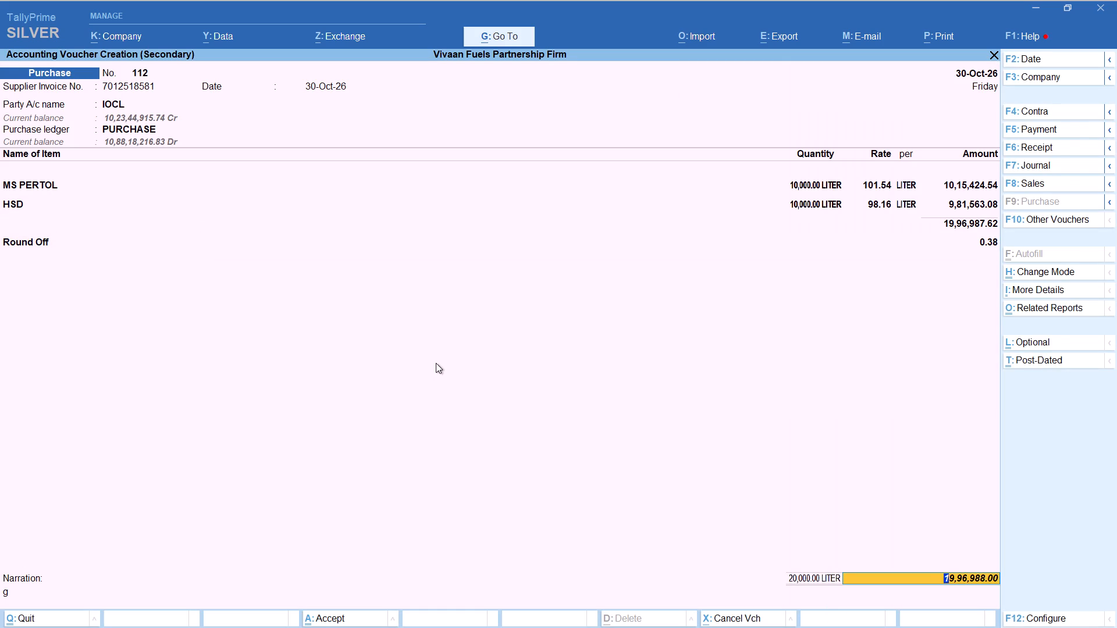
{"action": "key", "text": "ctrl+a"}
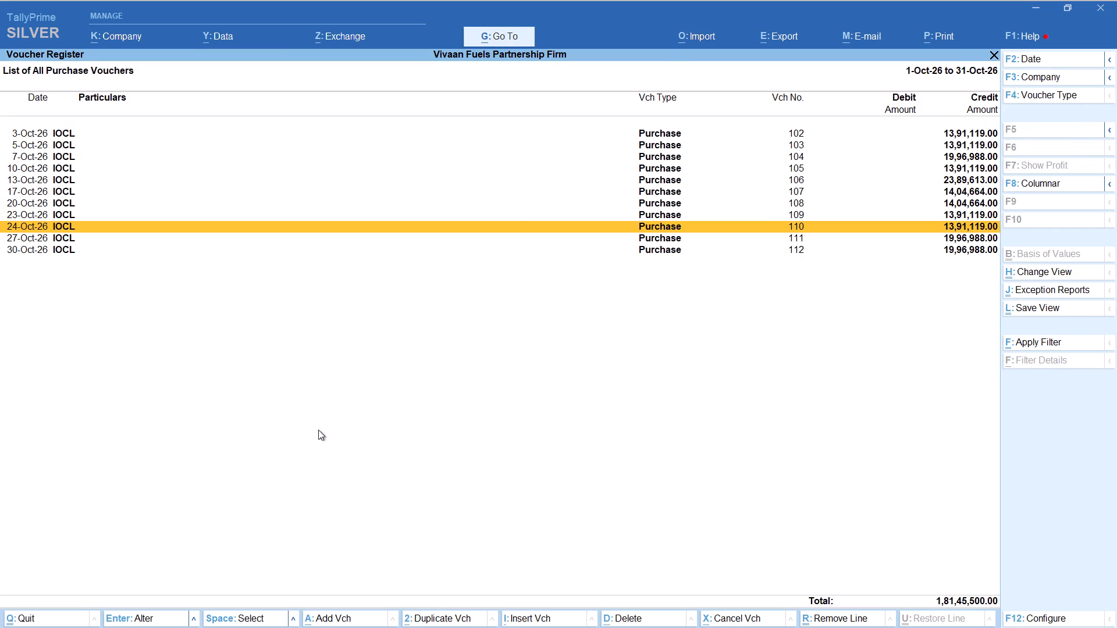
Leave the purchase voucher list and Purchase Register, and check the Payment Register in the account books.
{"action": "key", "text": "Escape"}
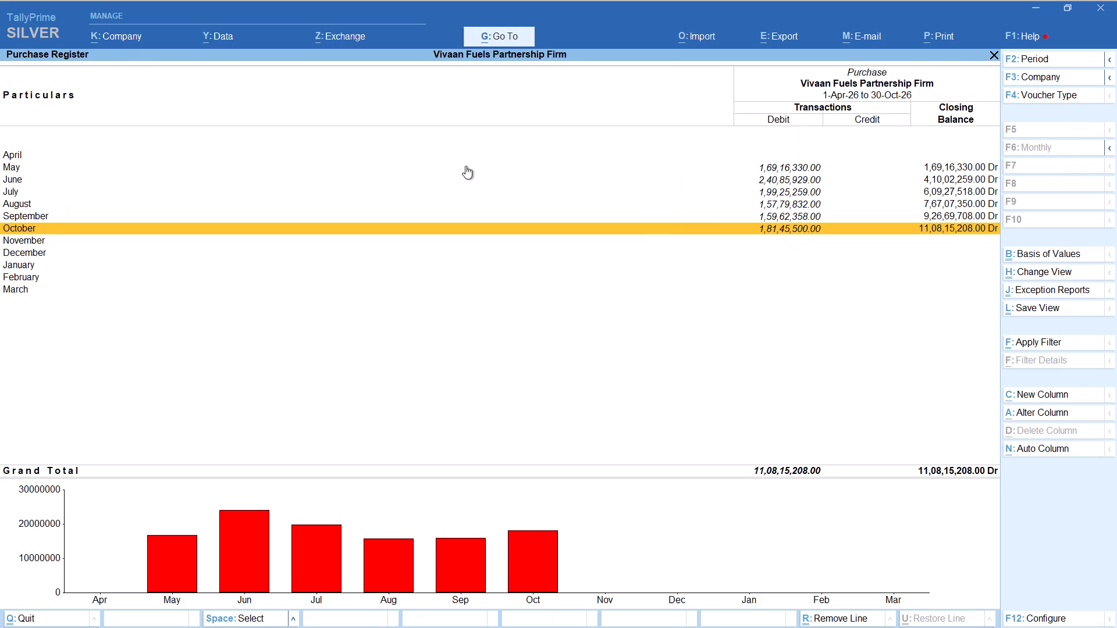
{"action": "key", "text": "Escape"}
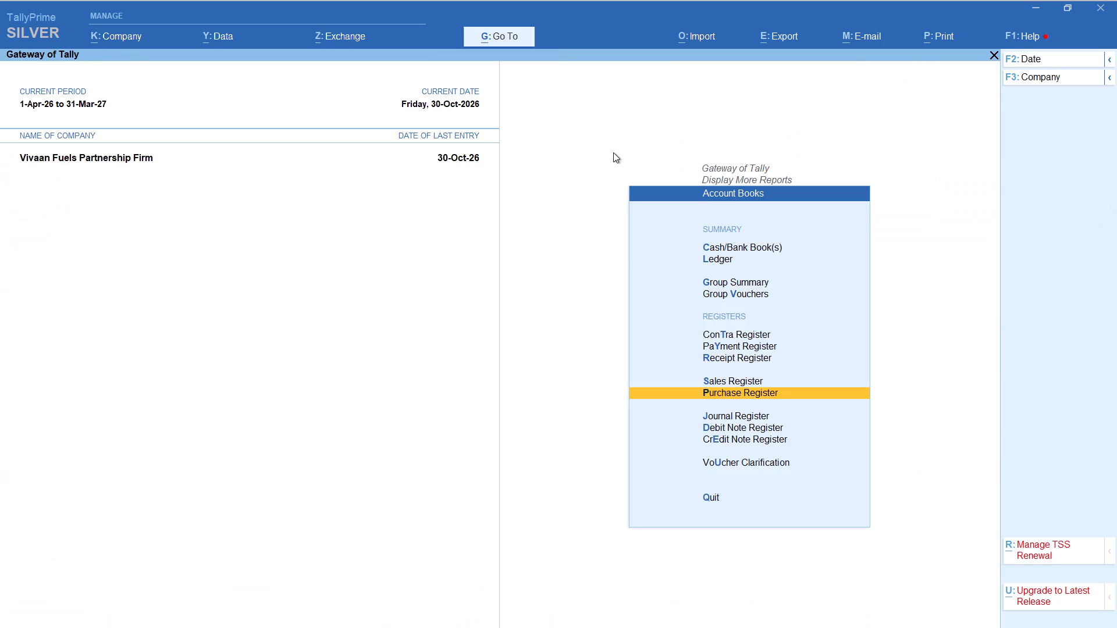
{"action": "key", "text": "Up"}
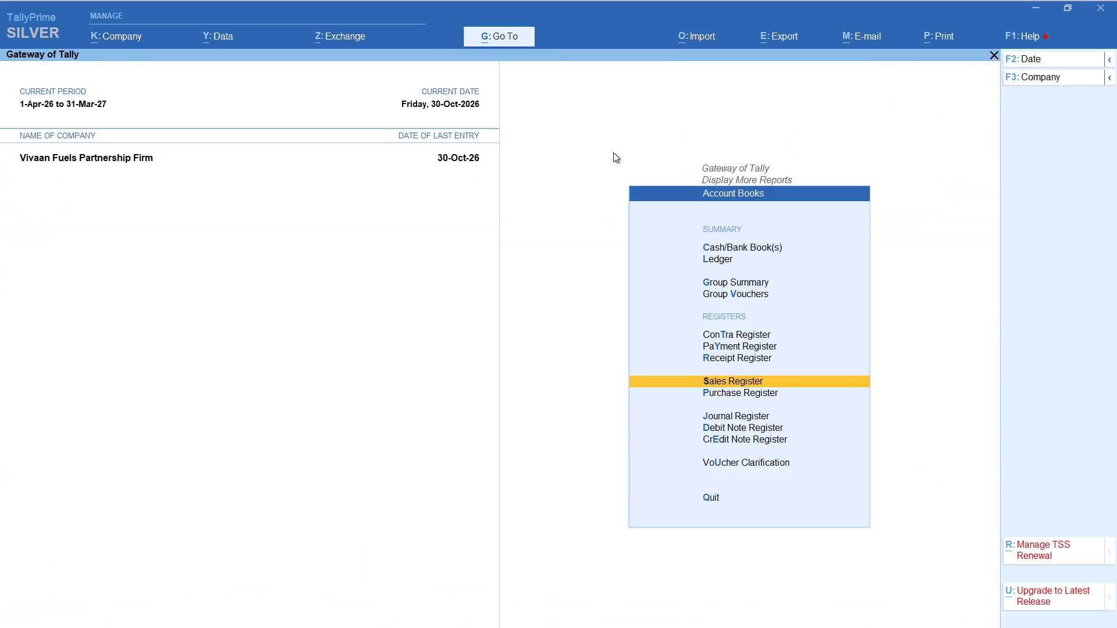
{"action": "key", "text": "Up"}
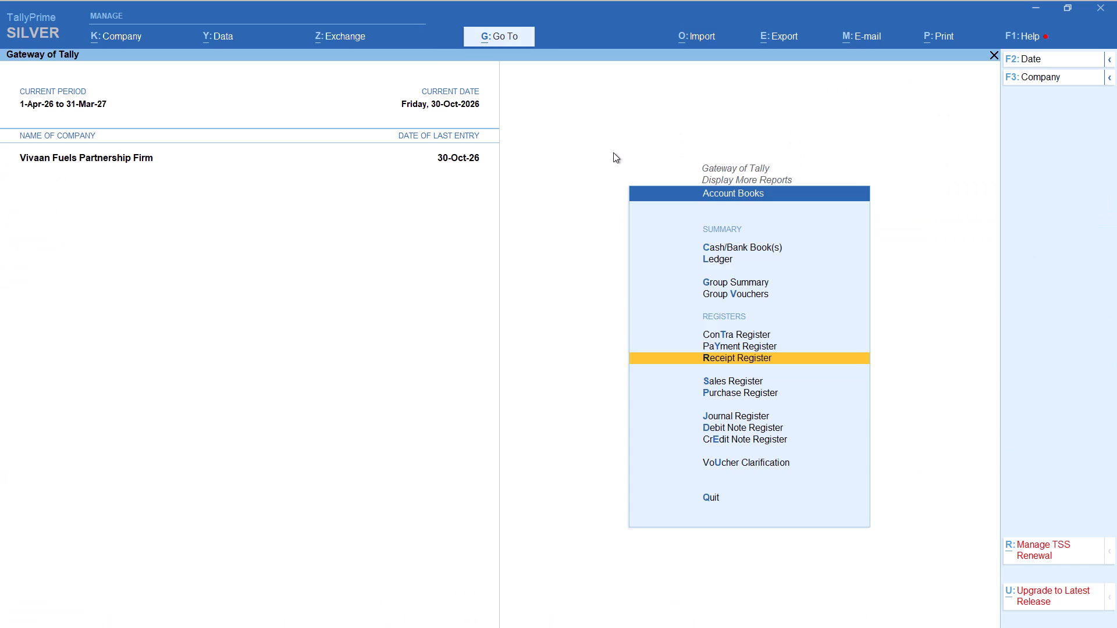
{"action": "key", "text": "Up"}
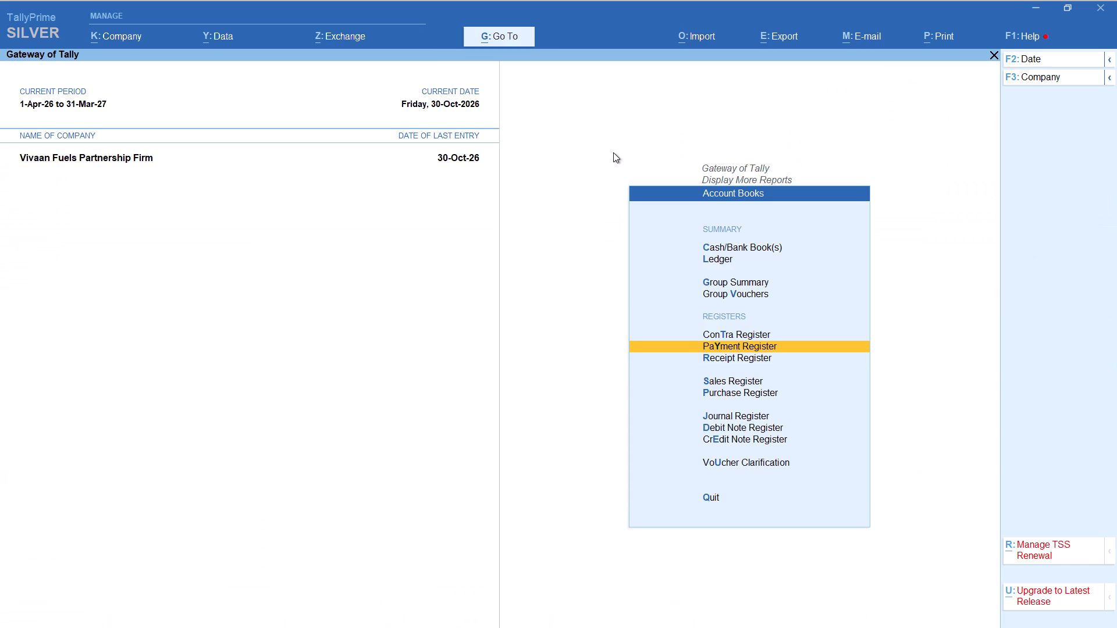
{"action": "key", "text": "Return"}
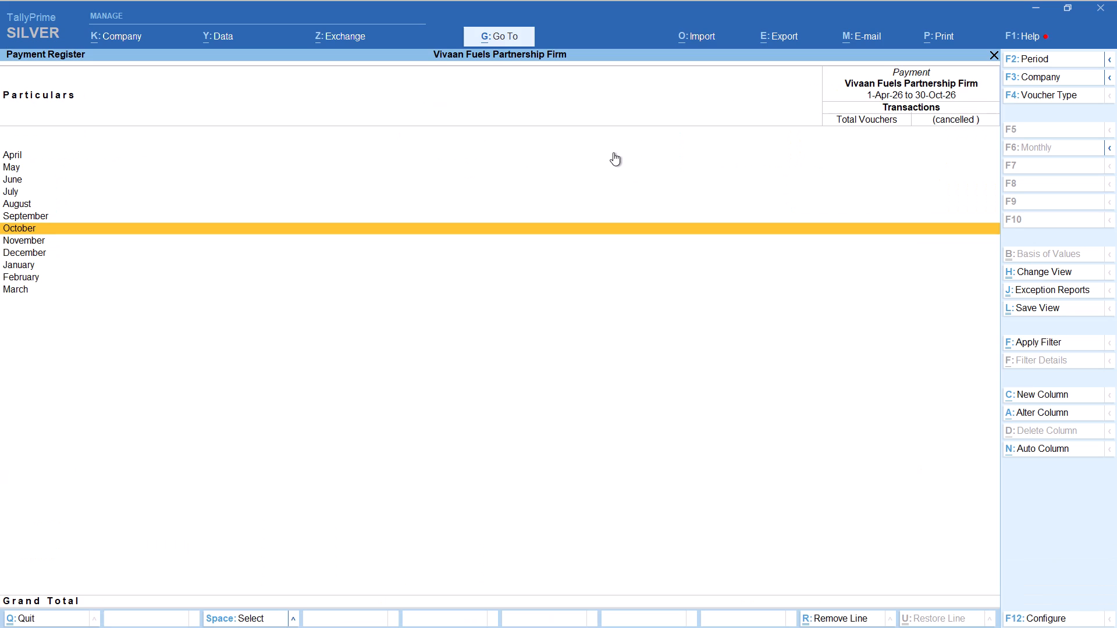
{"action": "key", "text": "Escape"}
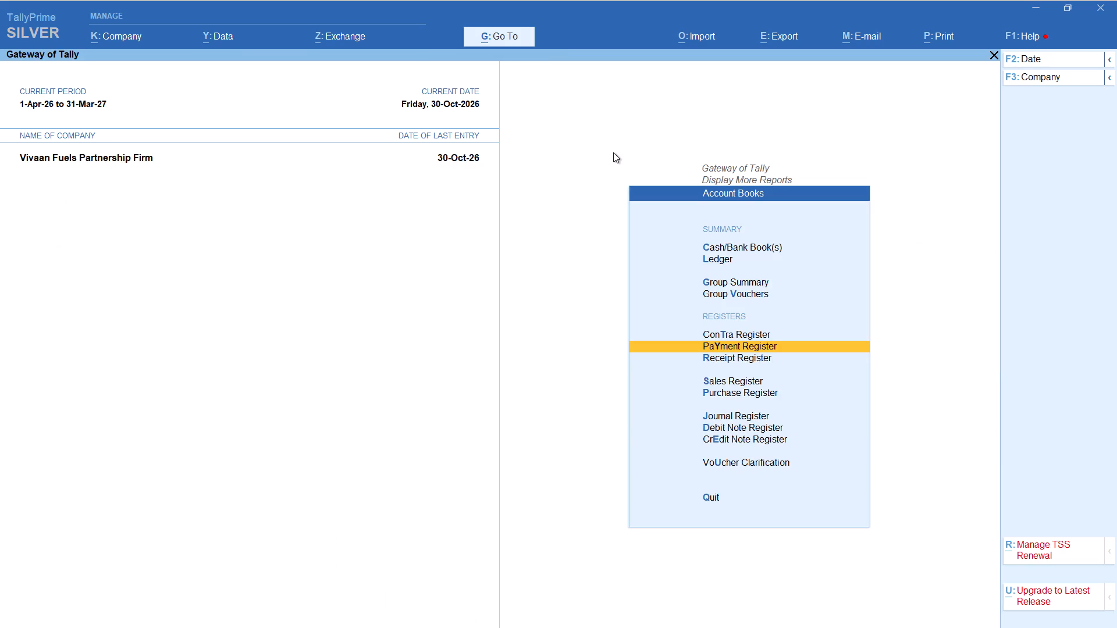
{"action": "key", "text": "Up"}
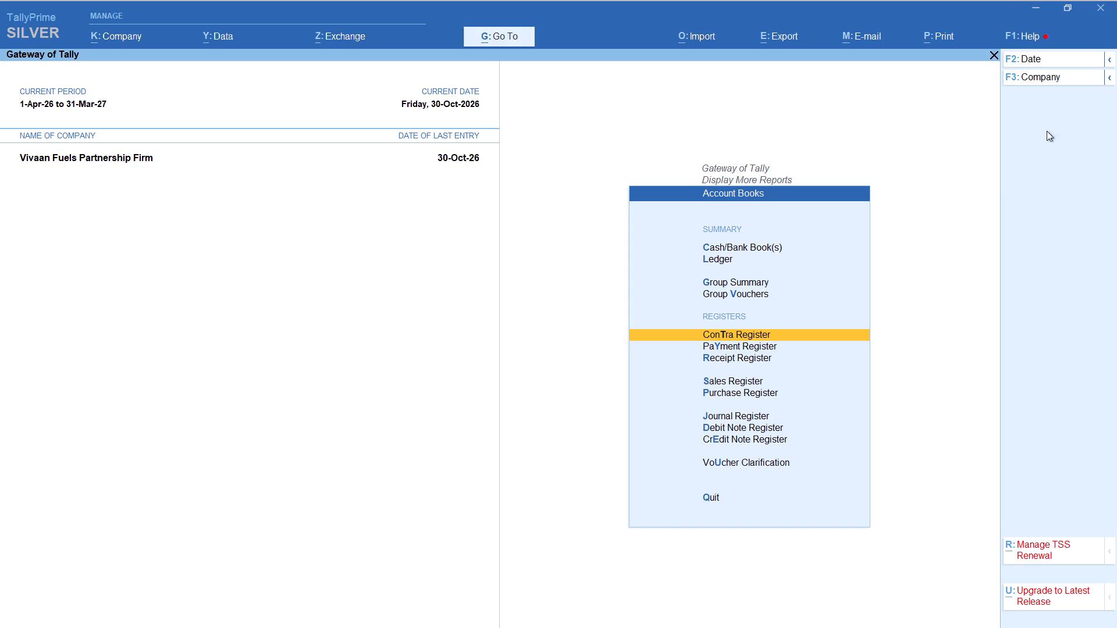
Minimise the TallyPrime window.
{"action": "left_click", "coordinate": [1035, 2]}
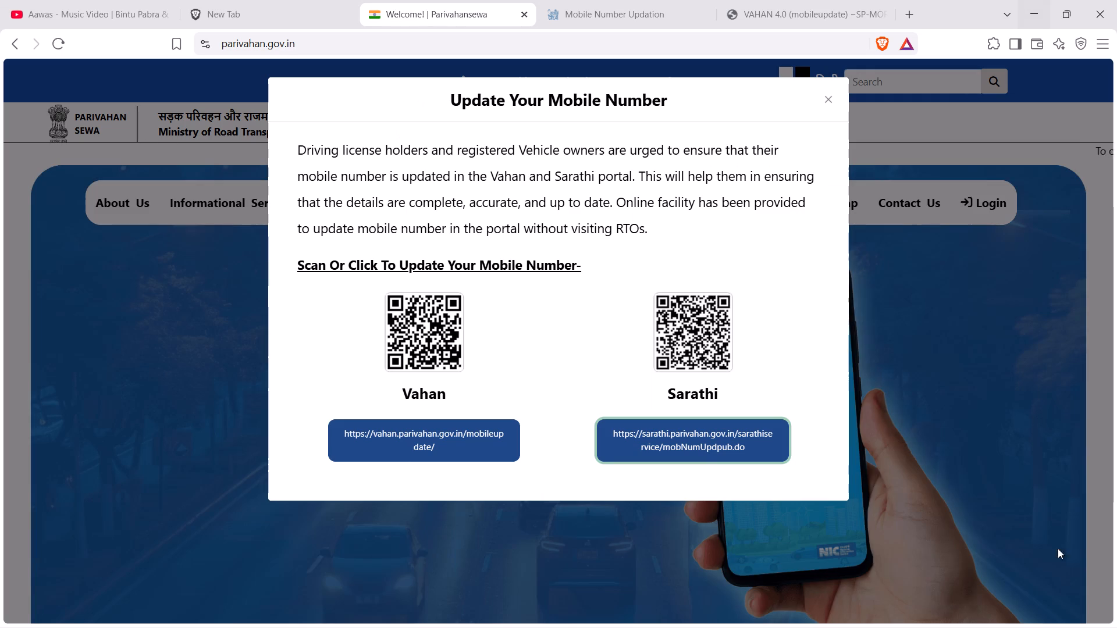